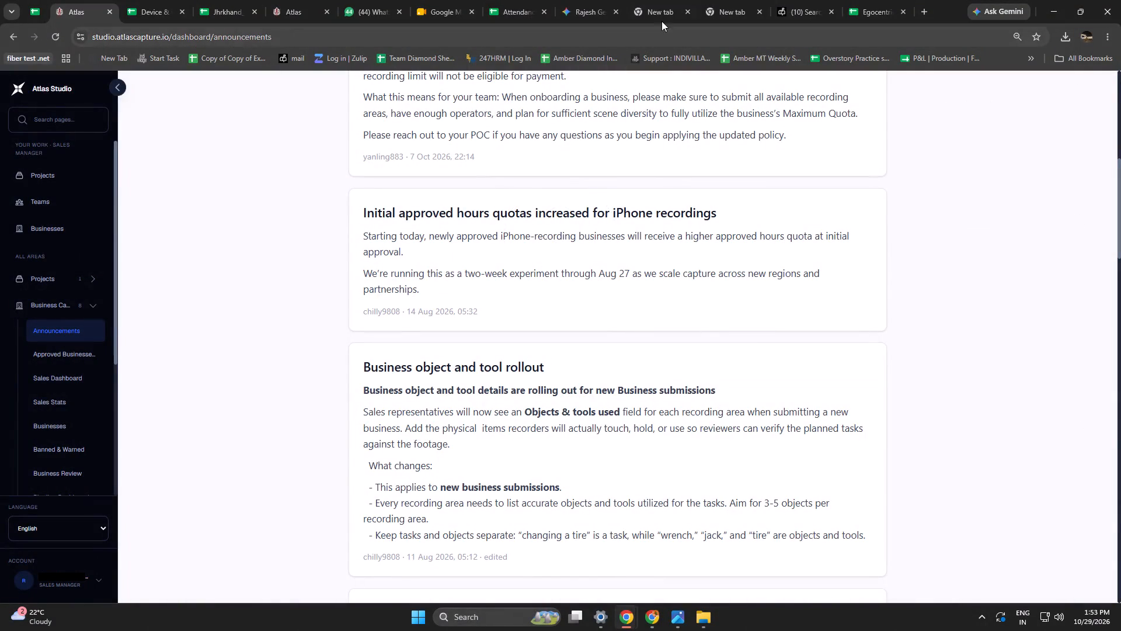
Check the webmail inbox, and switch to the window with the Device & vendar management spreadsheet.
click(798, 0)
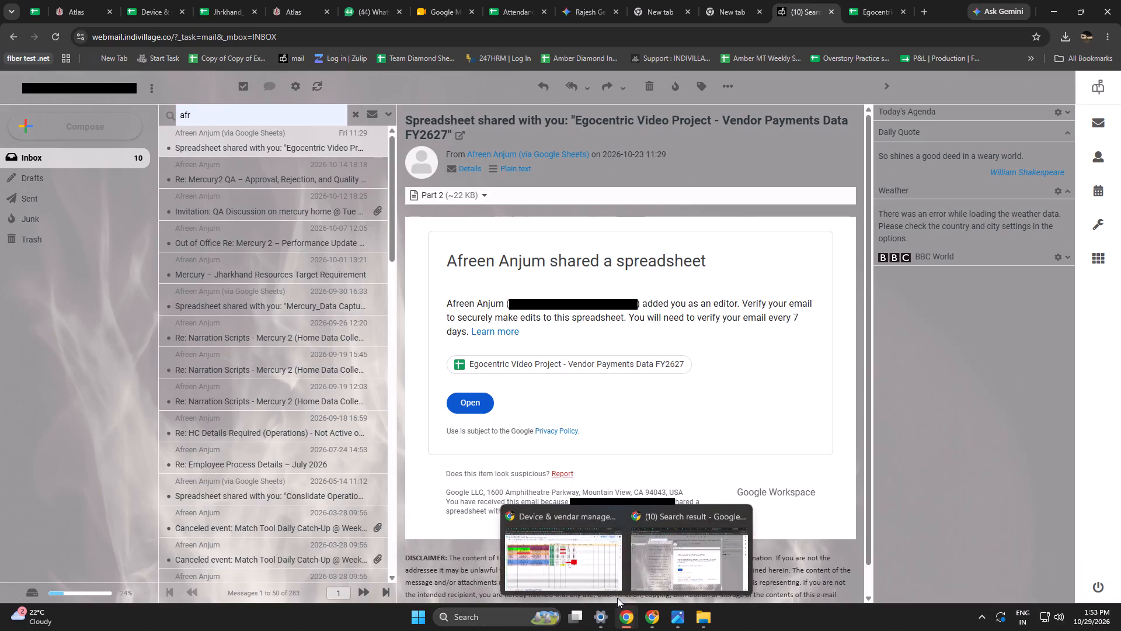
click(587, 572)
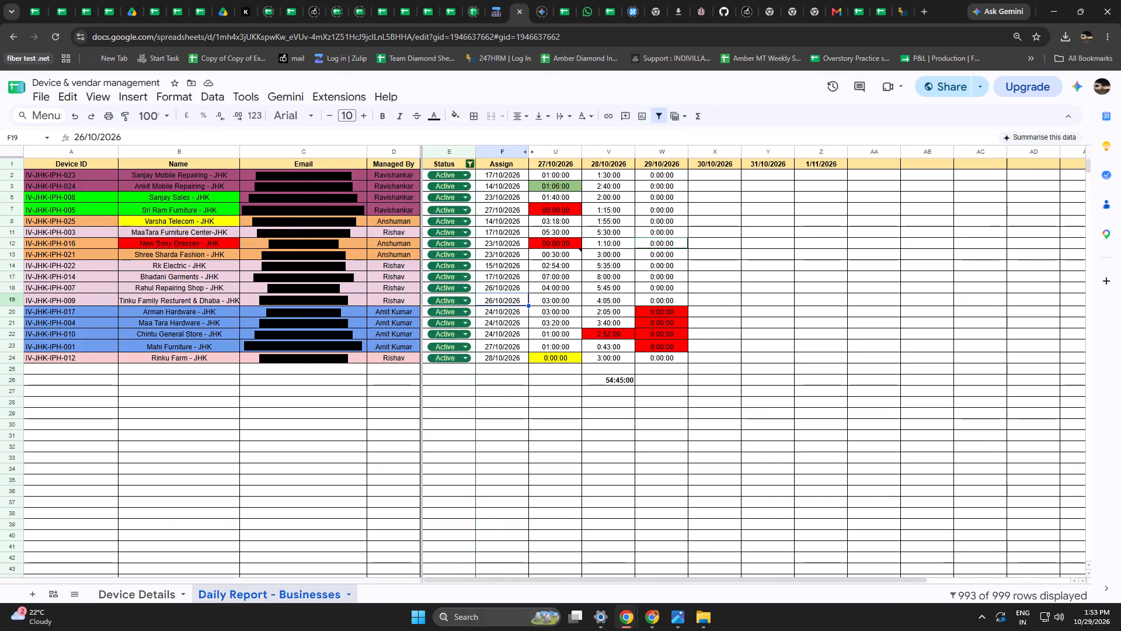
Search the computer for "ku" and launch the Kuro app.
click(504, 624)
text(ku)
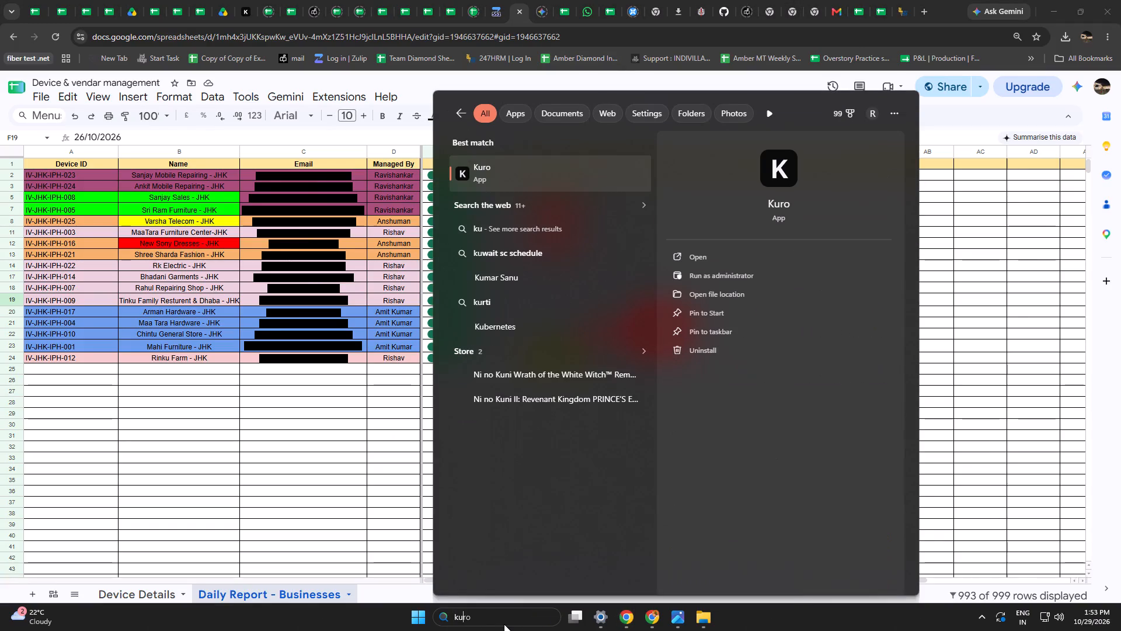
click(505, 161)
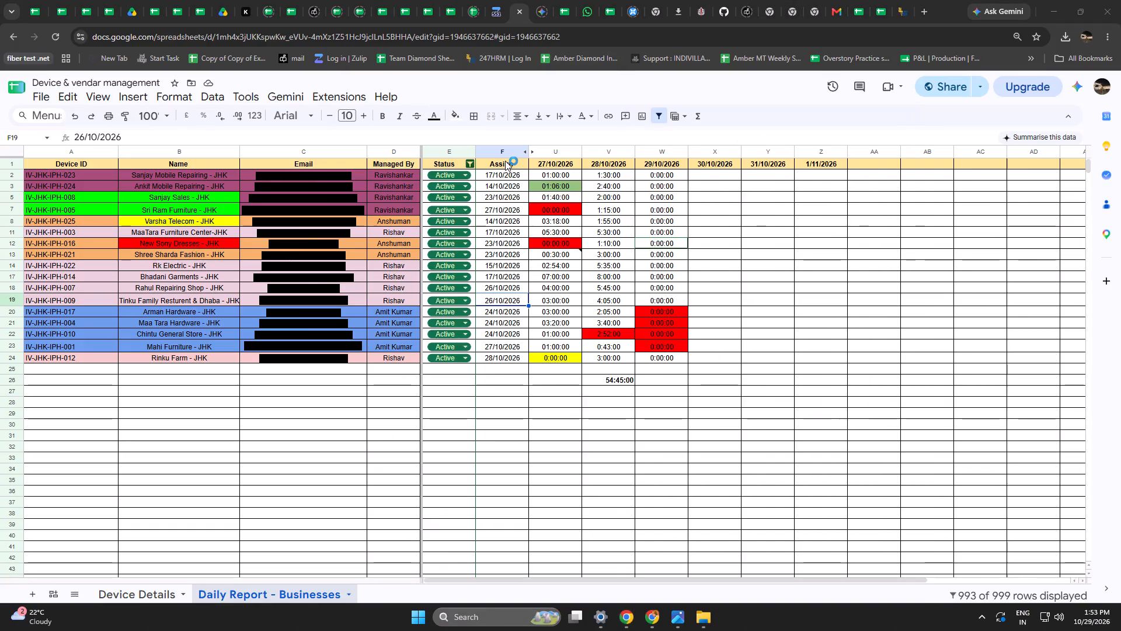
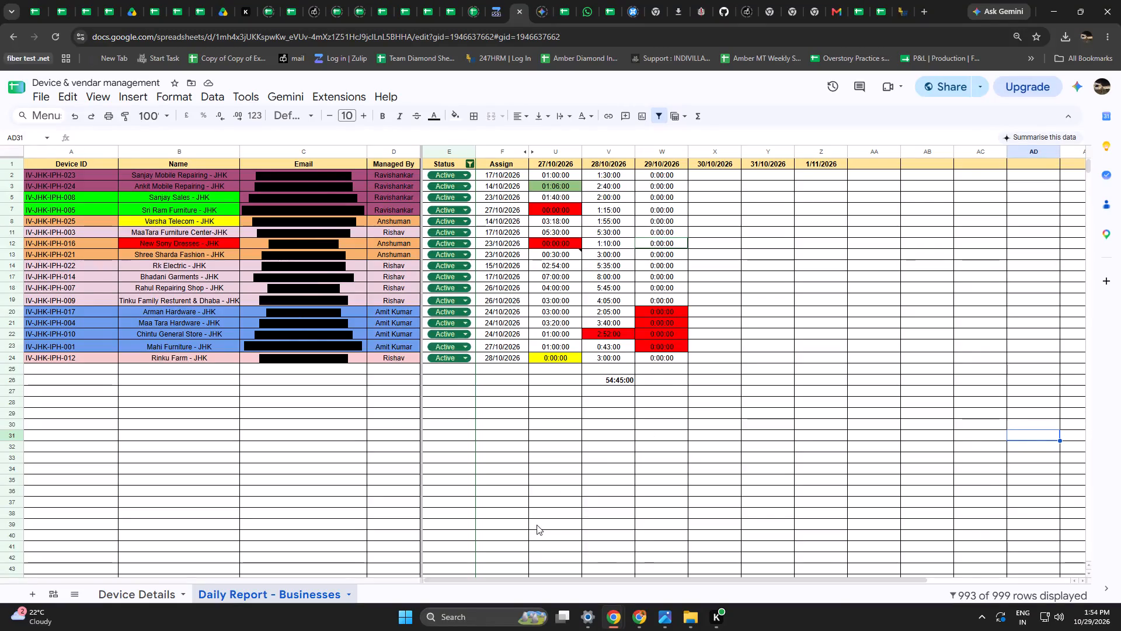
Fill the 29/10/2026 cell of New Sony Dresses (IV-JHK-IPH-016) with red.
drag(451, 577, 488, 572)
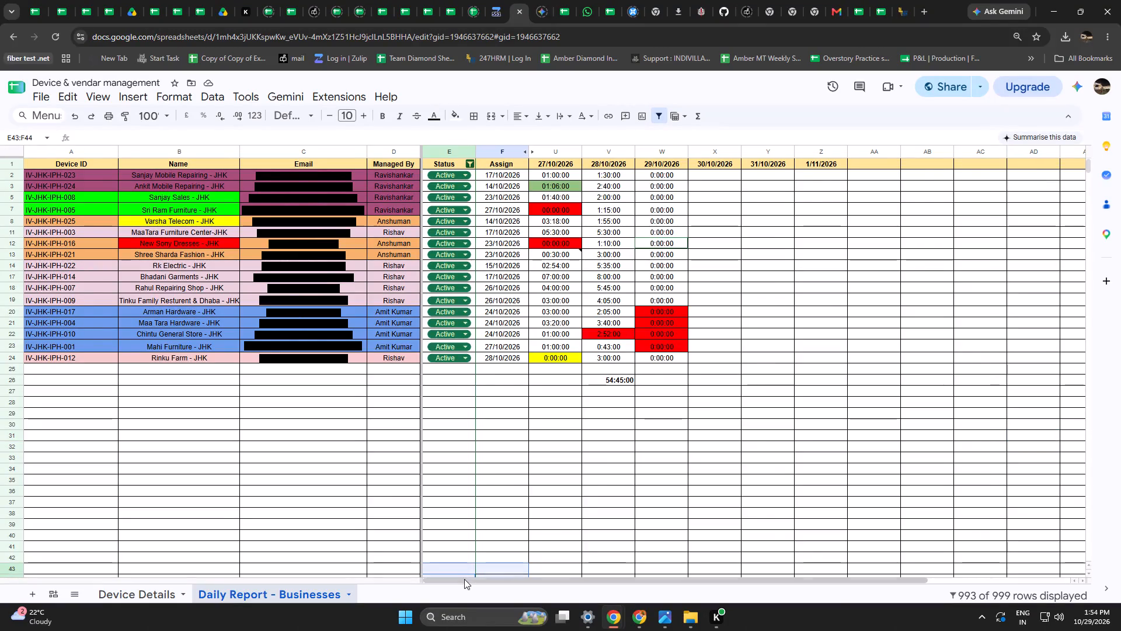
drag(462, 581, 591, 566)
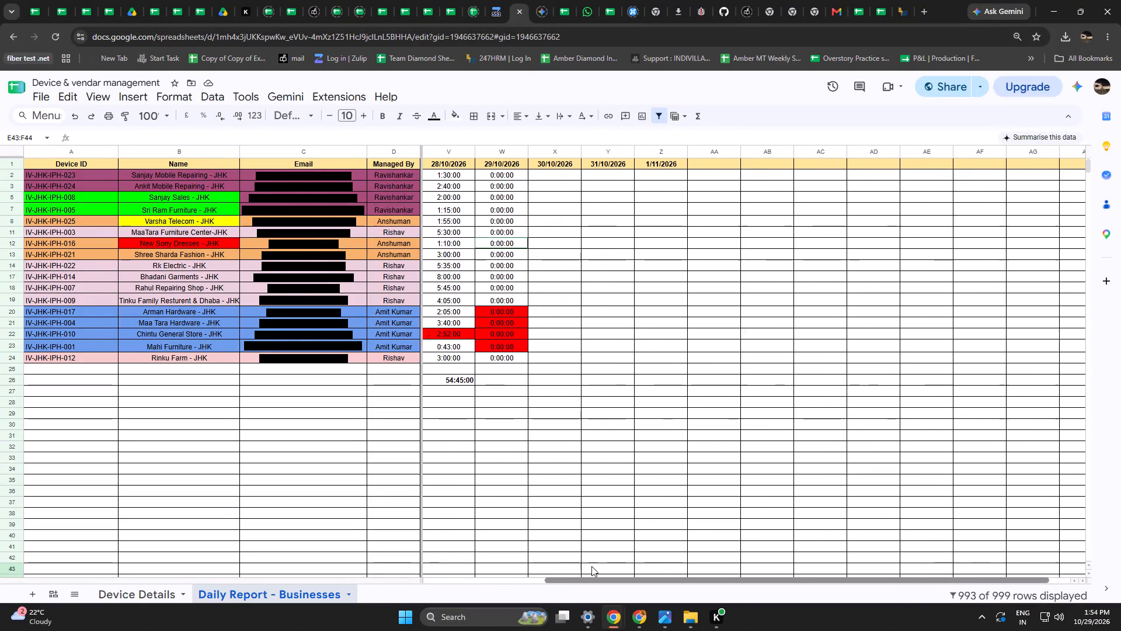
drag(591, 566, 616, 563)
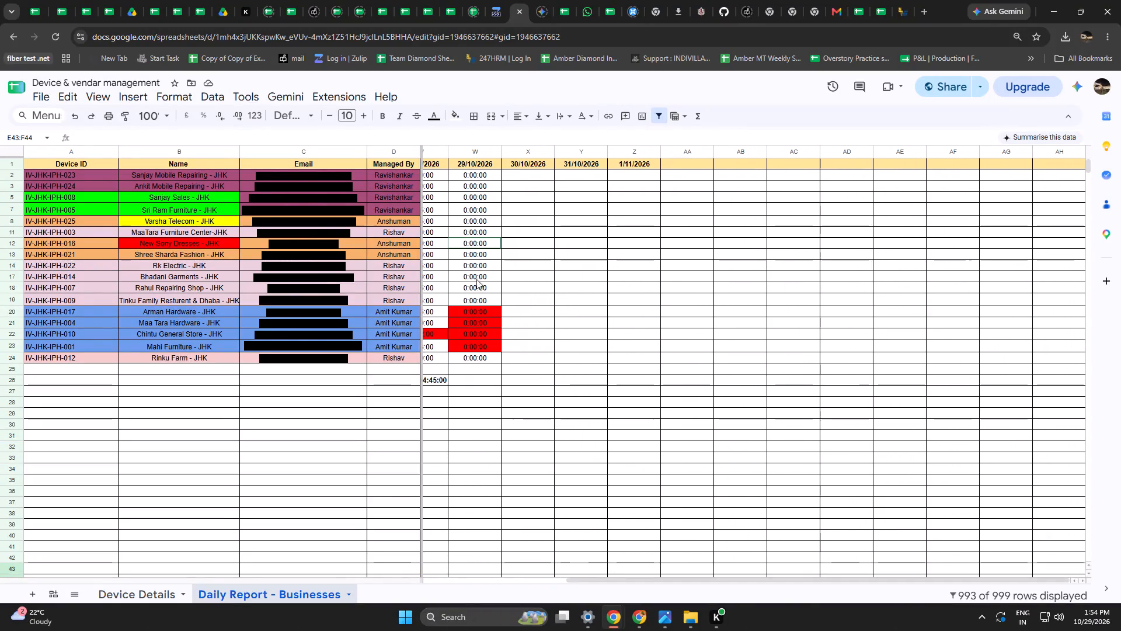
click(475, 246)
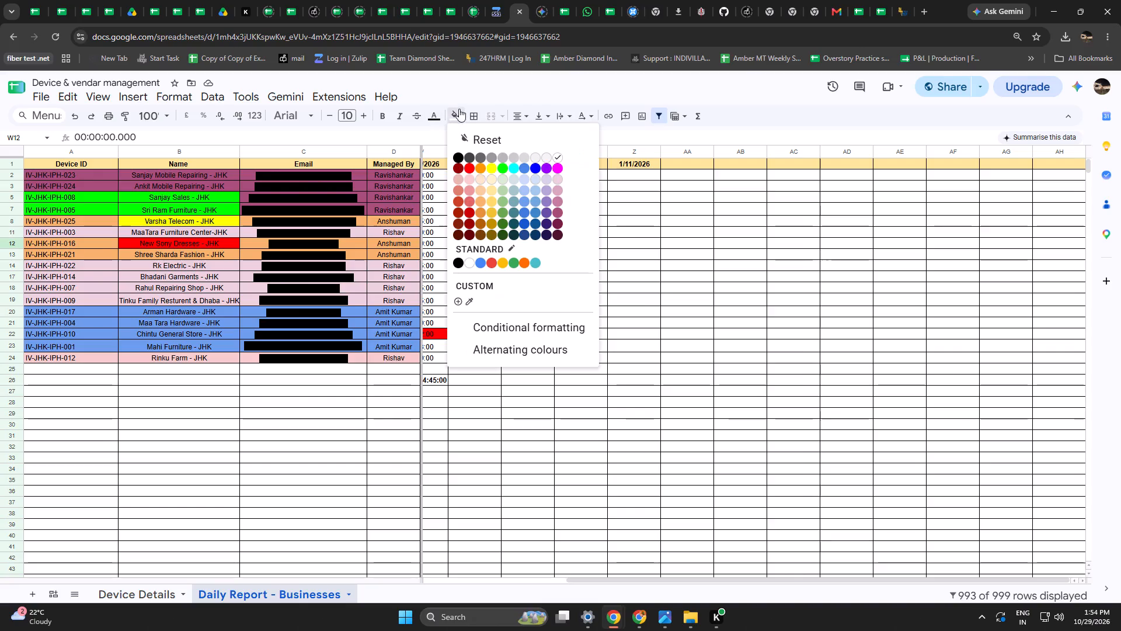
click(459, 109)
click(471, 167)
click(617, 291)
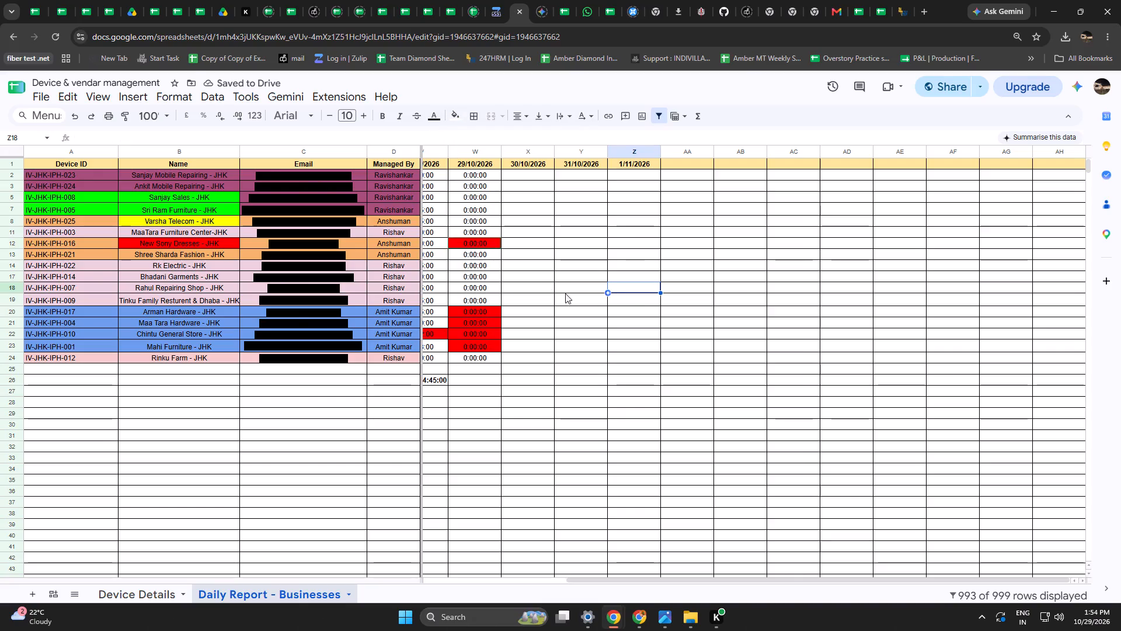
Fill the 29/10/2026 cells of Varsha Telecom and Shree Sharda Fashion with yellow.
click(471, 223)
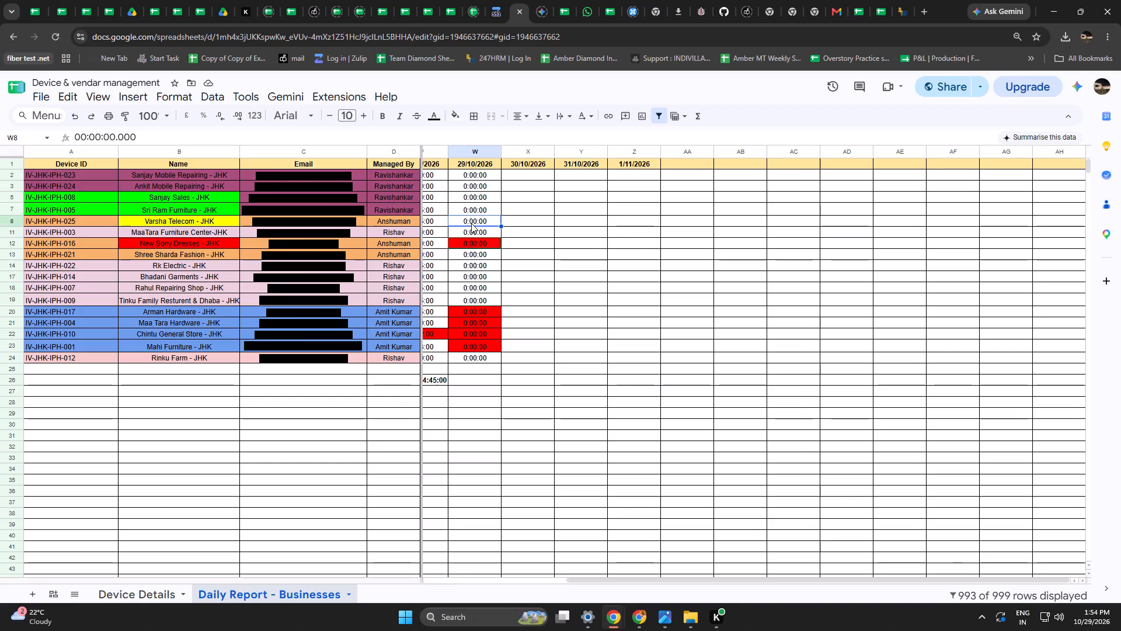
ctrl+click(476, 256)
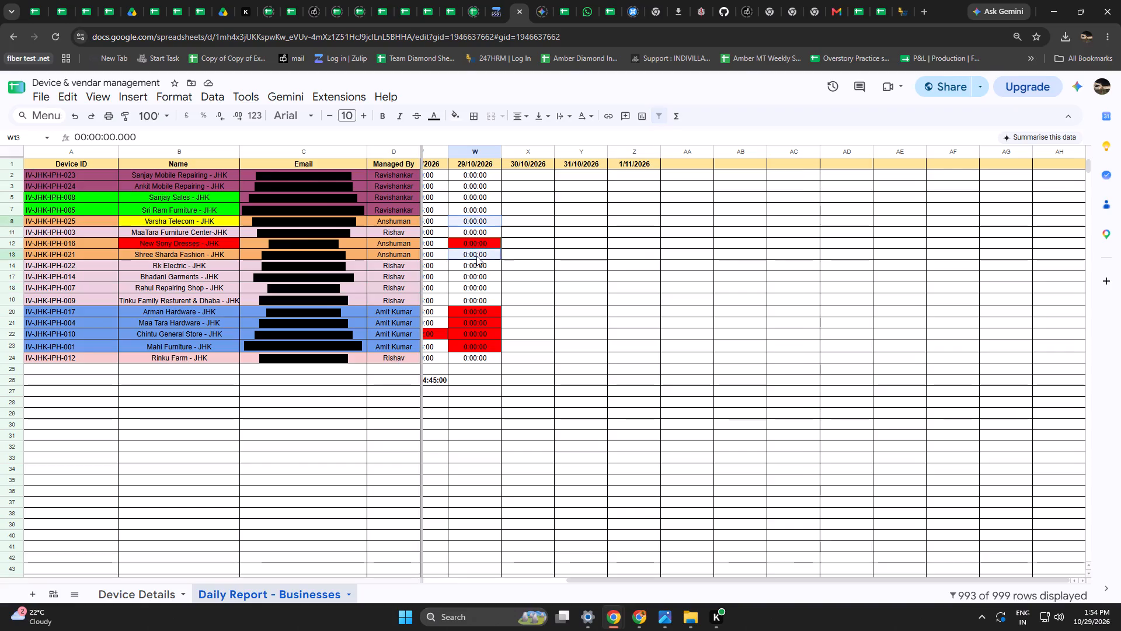
click(451, 116)
click(494, 166)
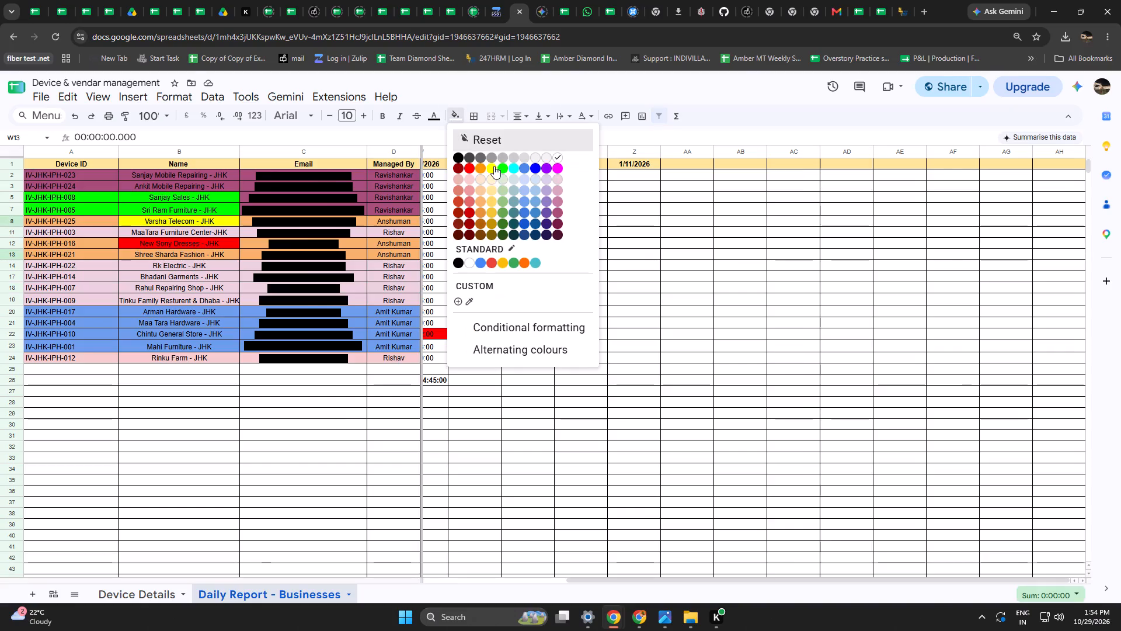
click(633, 327)
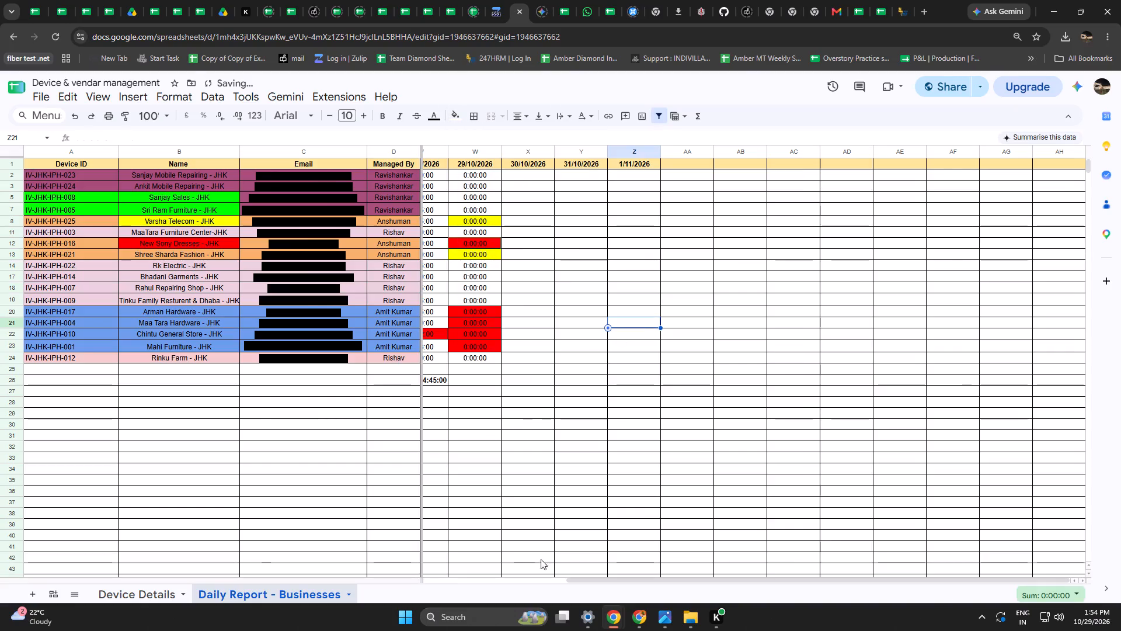
Change the fill of Chintu General Store's 28/10/2026 cell to white.
drag(572, 577, 563, 578)
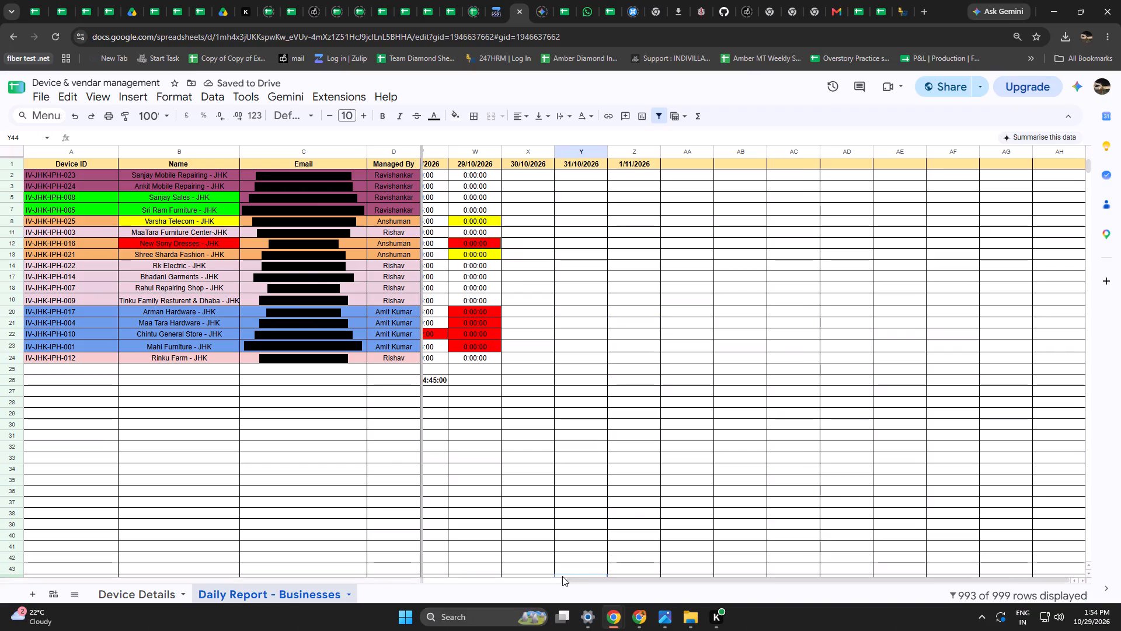
drag(576, 578, 553, 579)
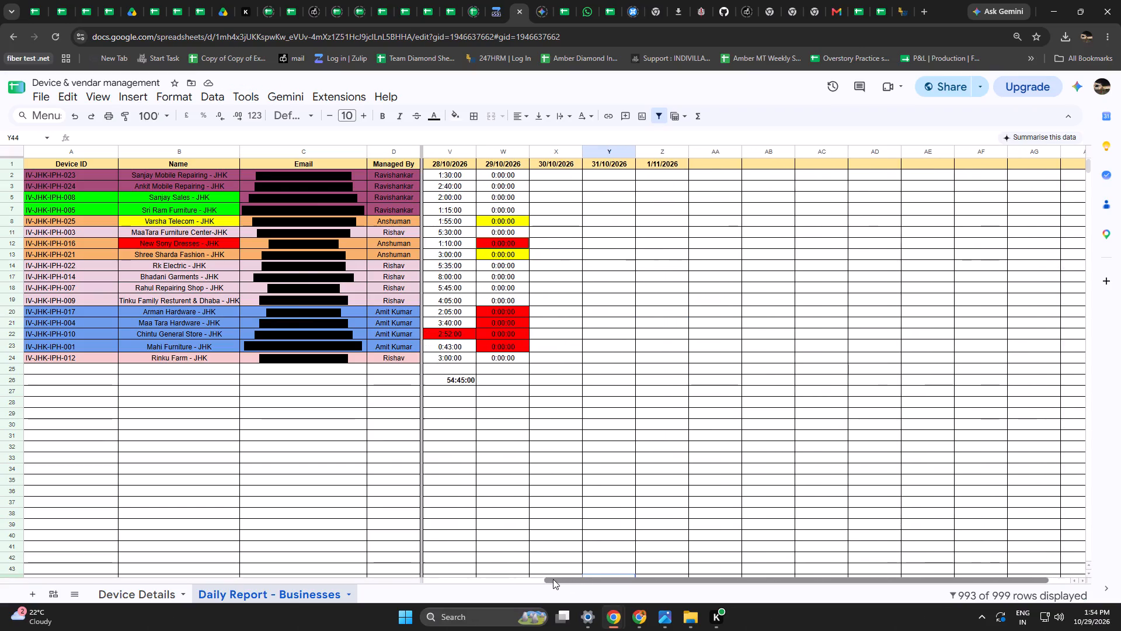
drag(553, 579, 526, 572)
click(482, 336)
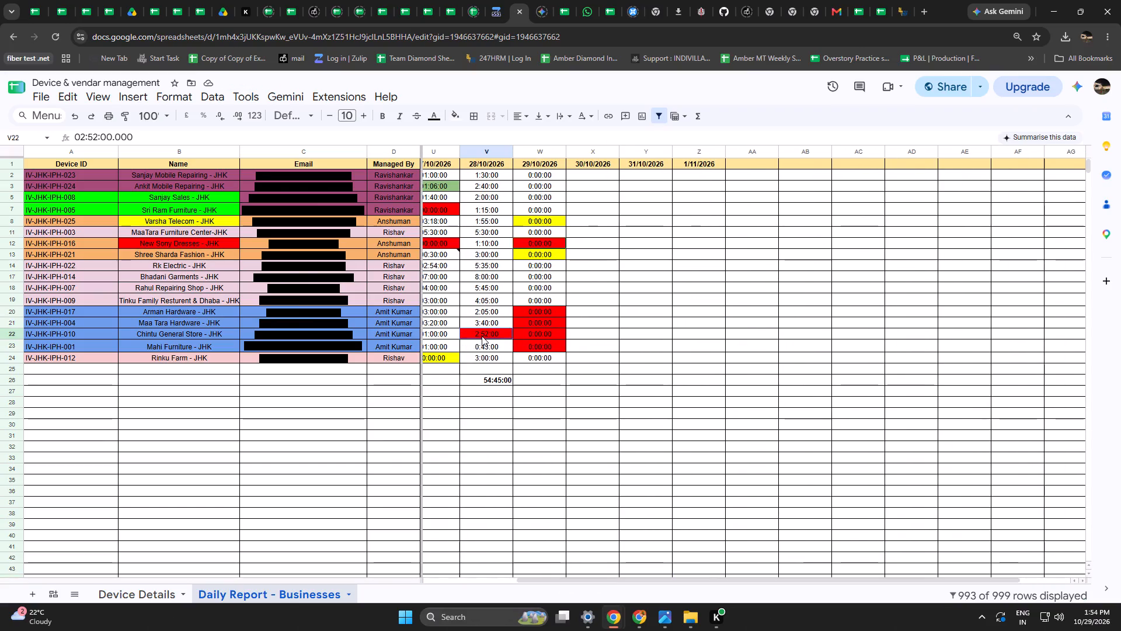
click(455, 117)
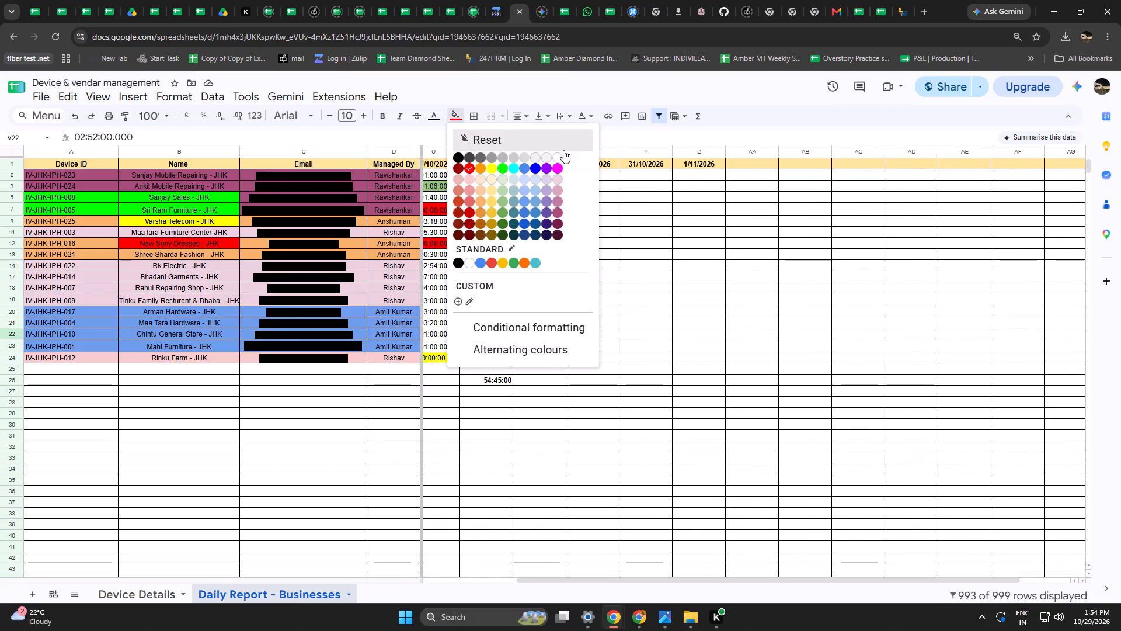
click(558, 157)
click(538, 421)
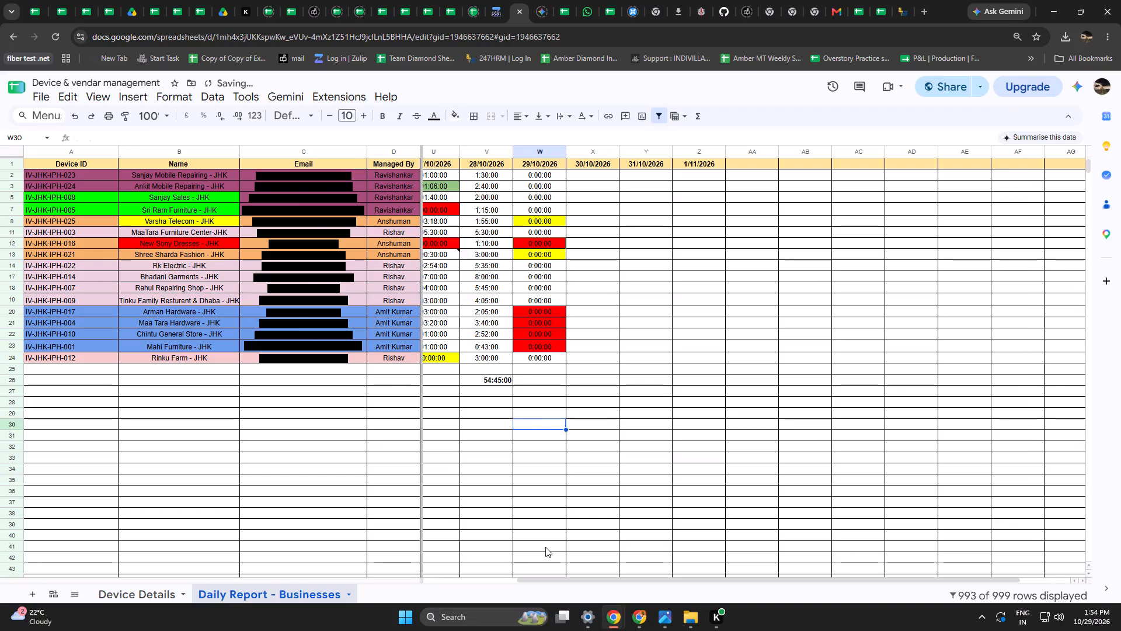
Move the MaaTara Furniture Center row directly below the Shree Sharda Fashion row, grouping it with Rishav's other rows.
drag(539, 580, 597, 575)
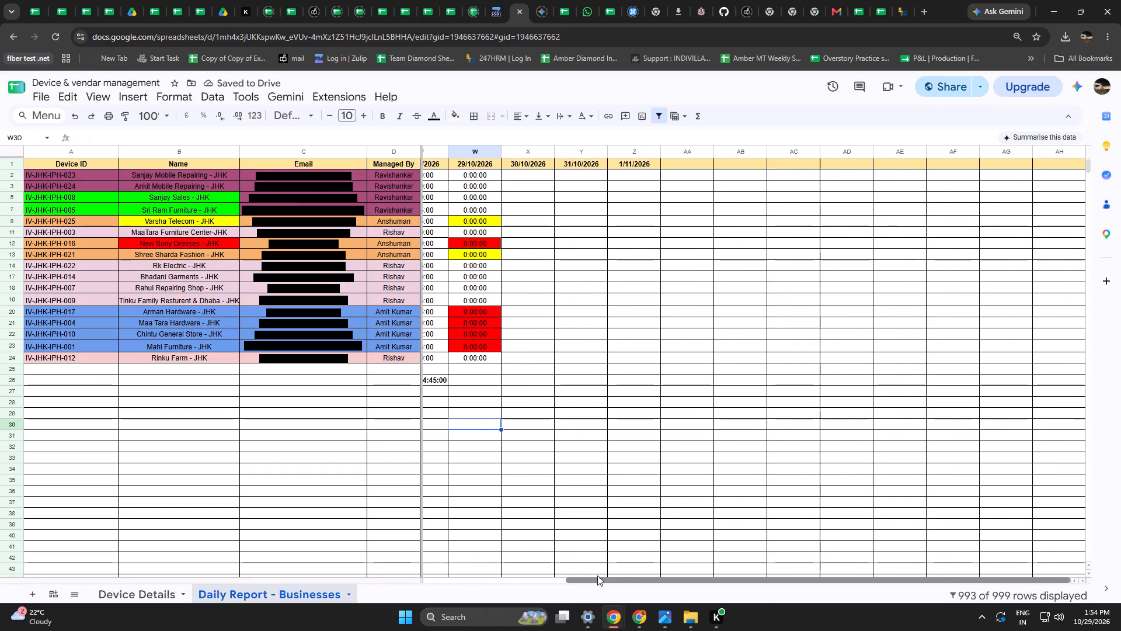
drag(597, 575, 600, 575)
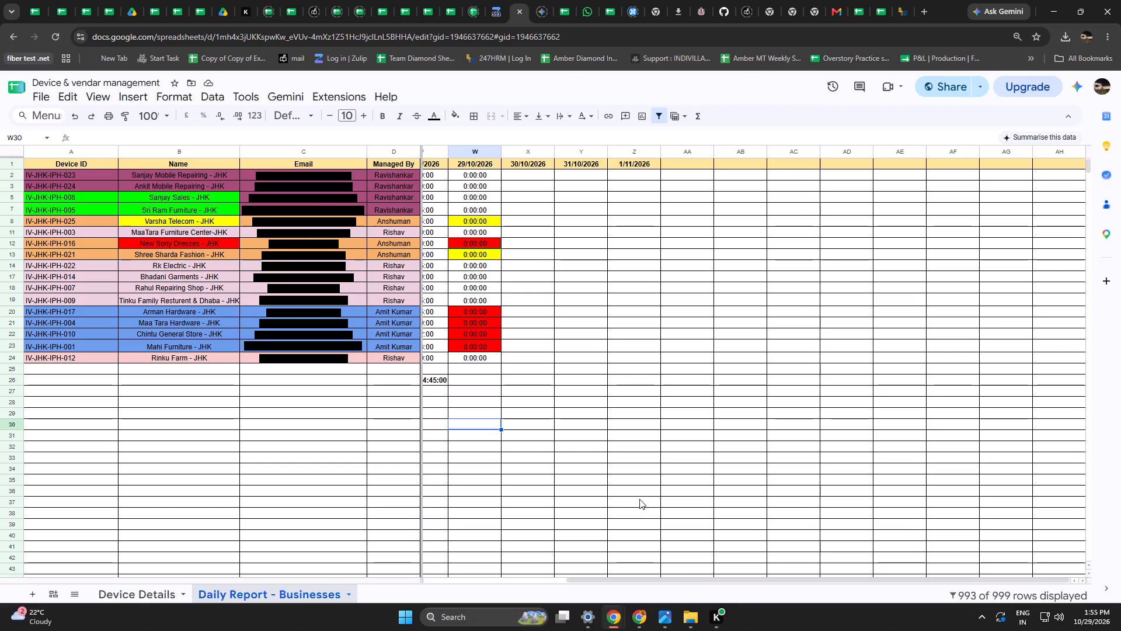
click(8, 234)
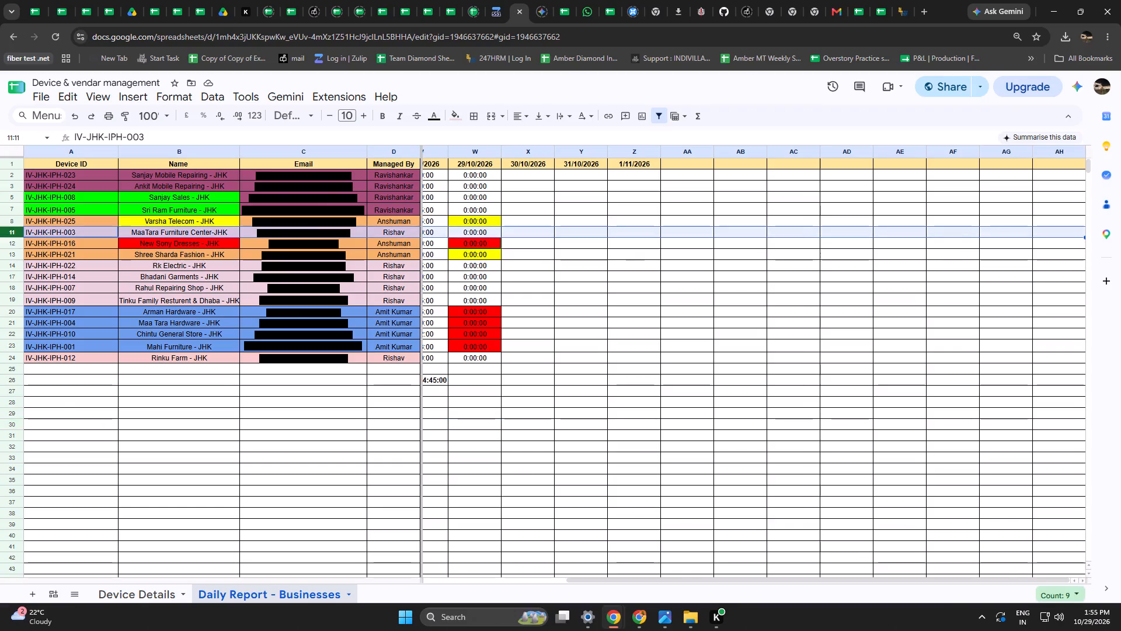
drag(12, 231, 13, 253)
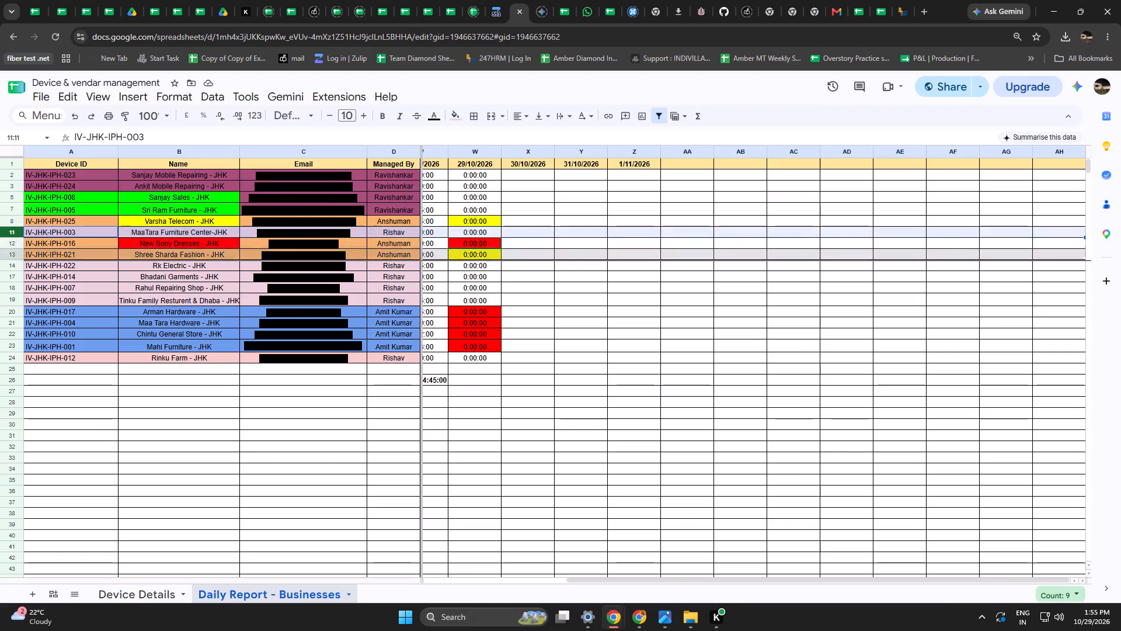
drag(13, 253, 15, 259)
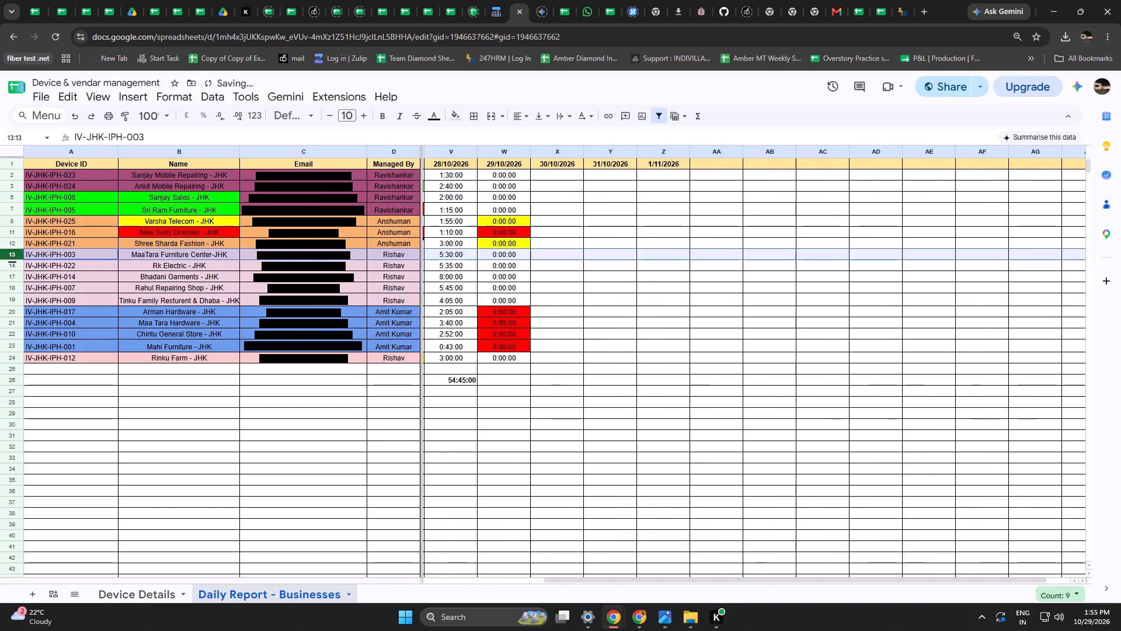
Move the Rinku Farm row directly above the Arman Hardware row, at the end of Rishav's group.
click(11, 358)
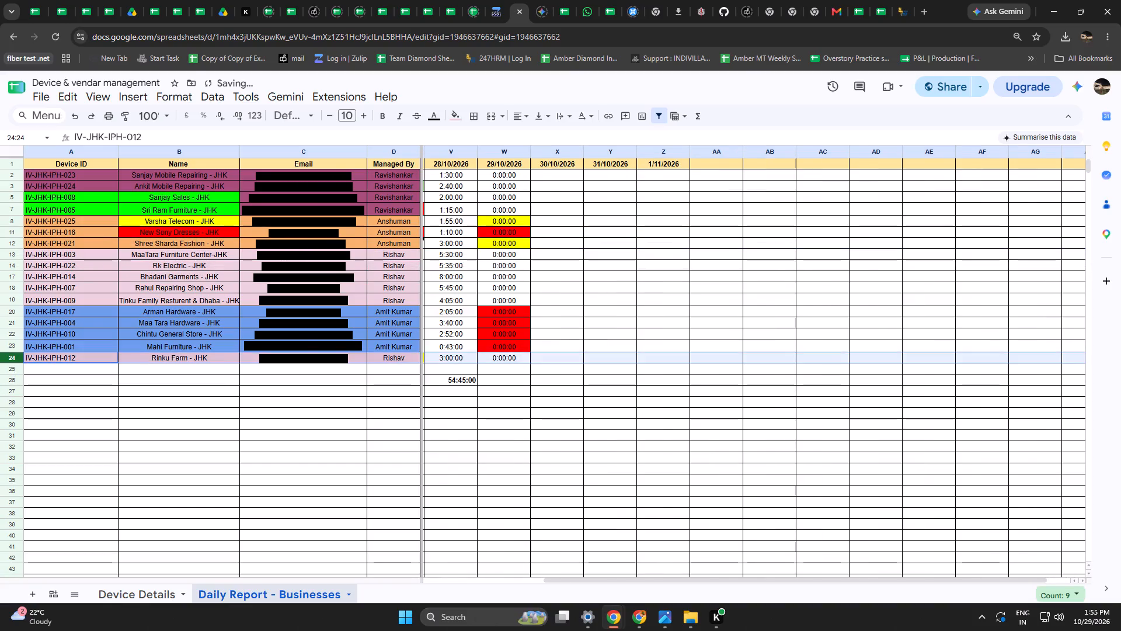
drag(11, 358, 23, 313)
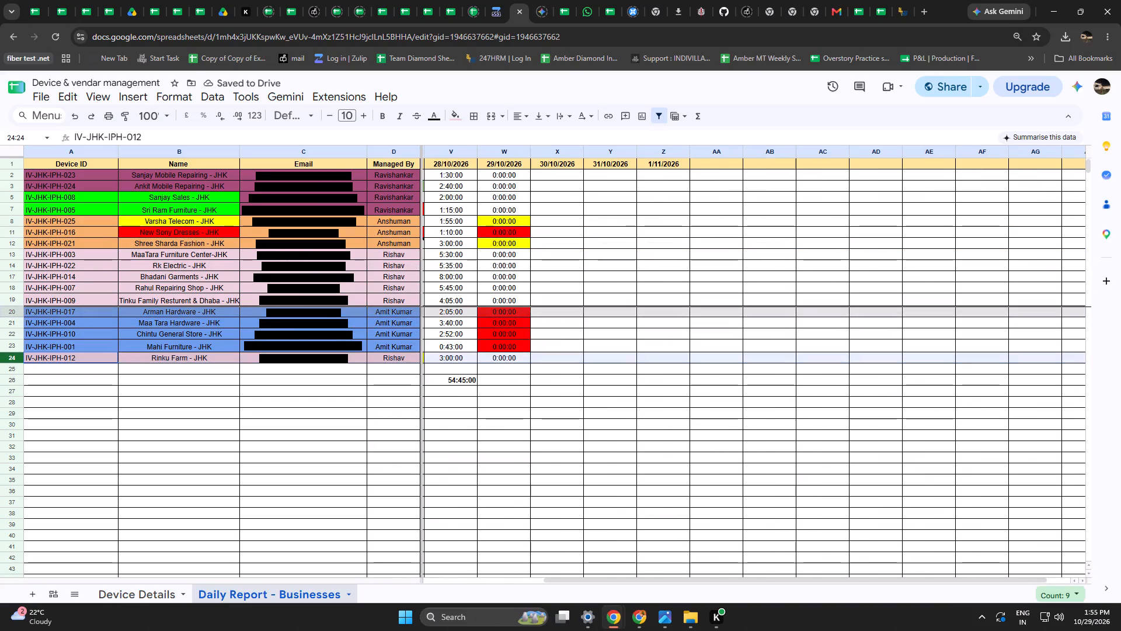
drag(23, 313, 24, 312)
click(159, 454)
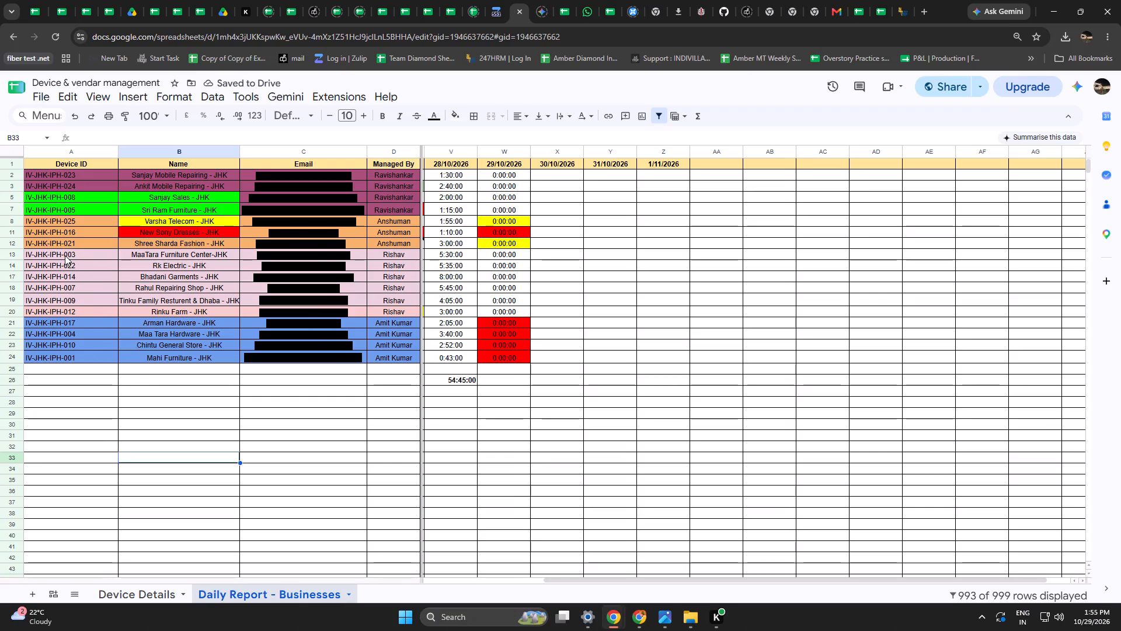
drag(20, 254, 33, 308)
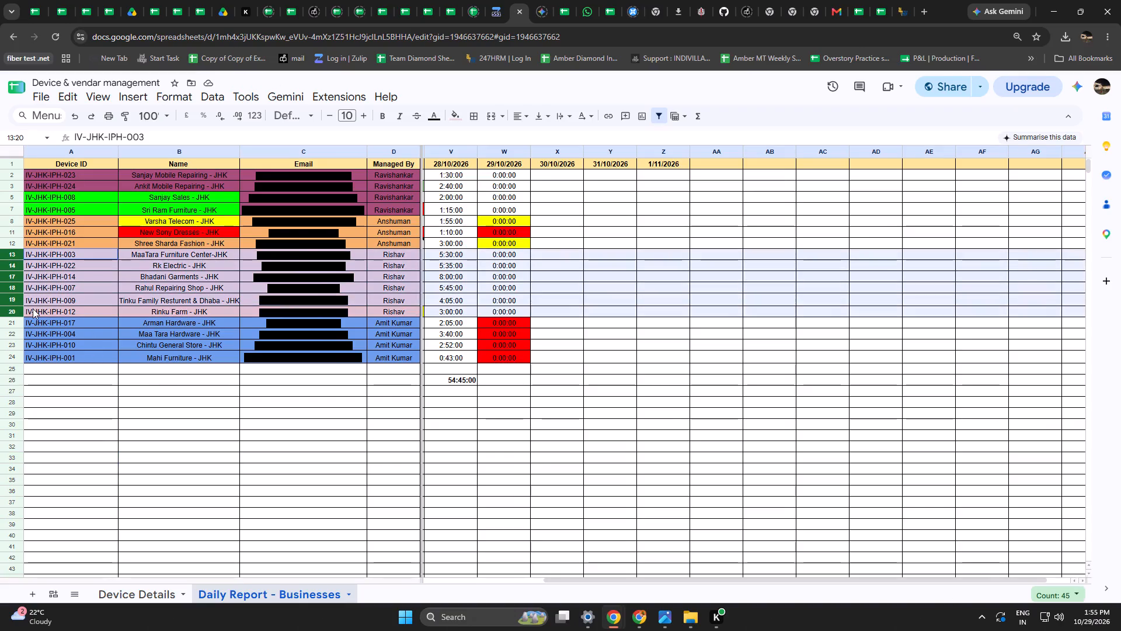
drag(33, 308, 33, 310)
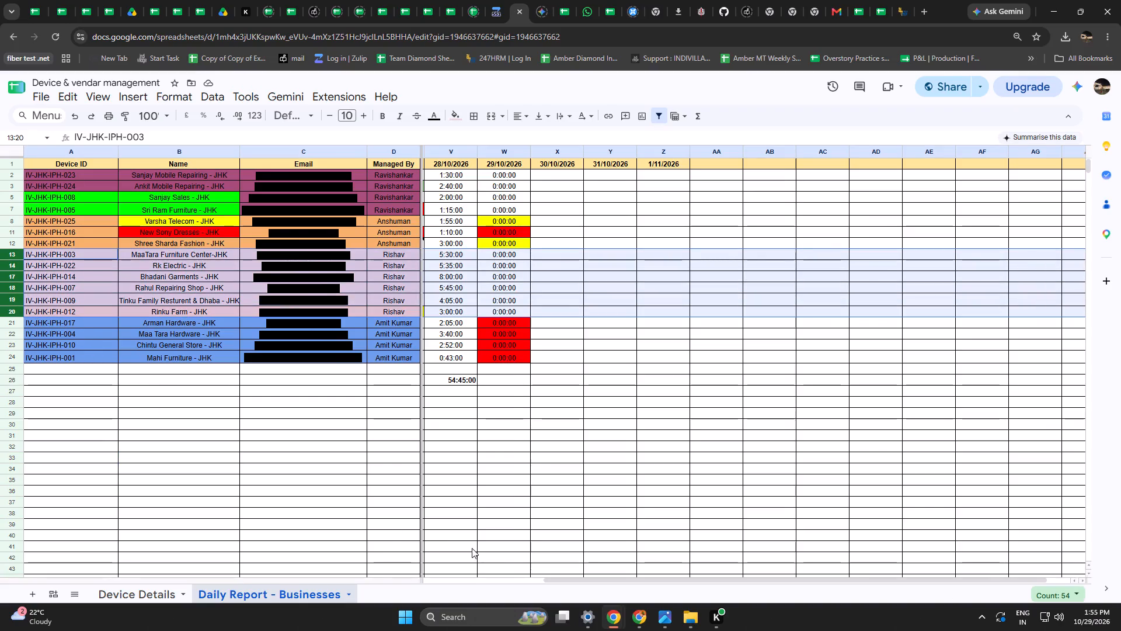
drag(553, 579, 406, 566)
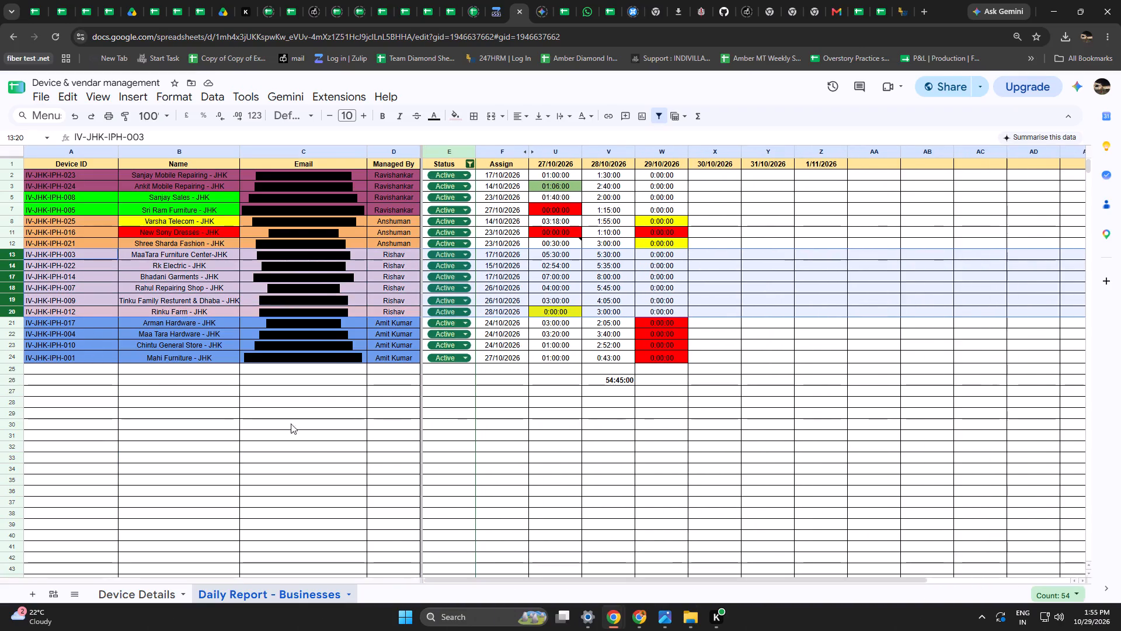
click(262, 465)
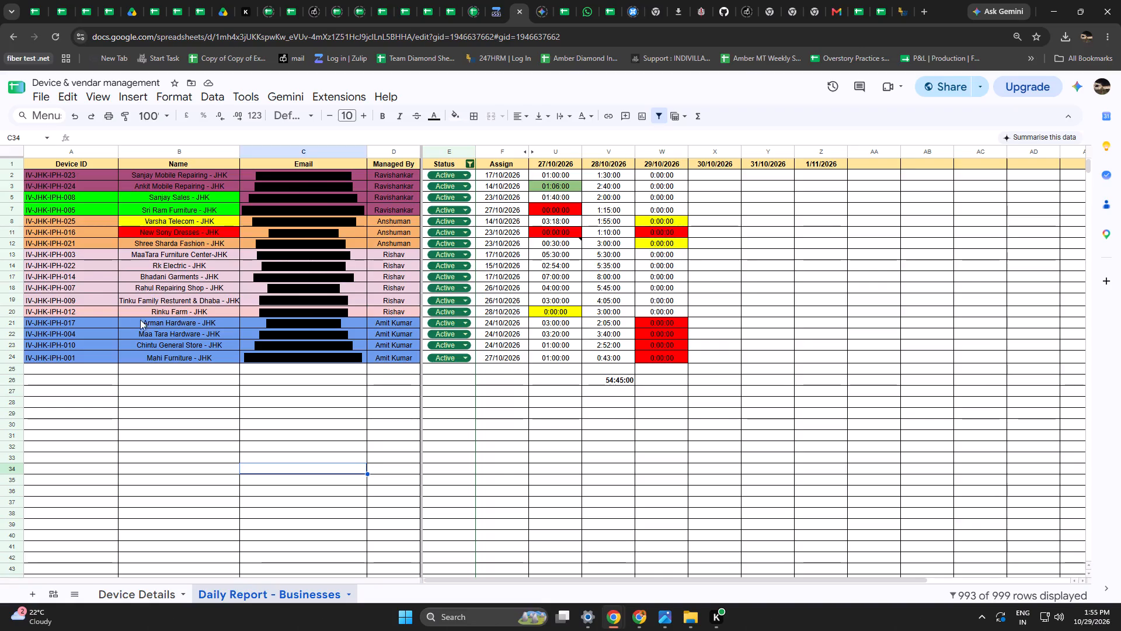
Fill the Device ID to Managed By cells of rows 18 to 20 with the pale pink of Rishav's group.
drag(81, 292, 404, 303)
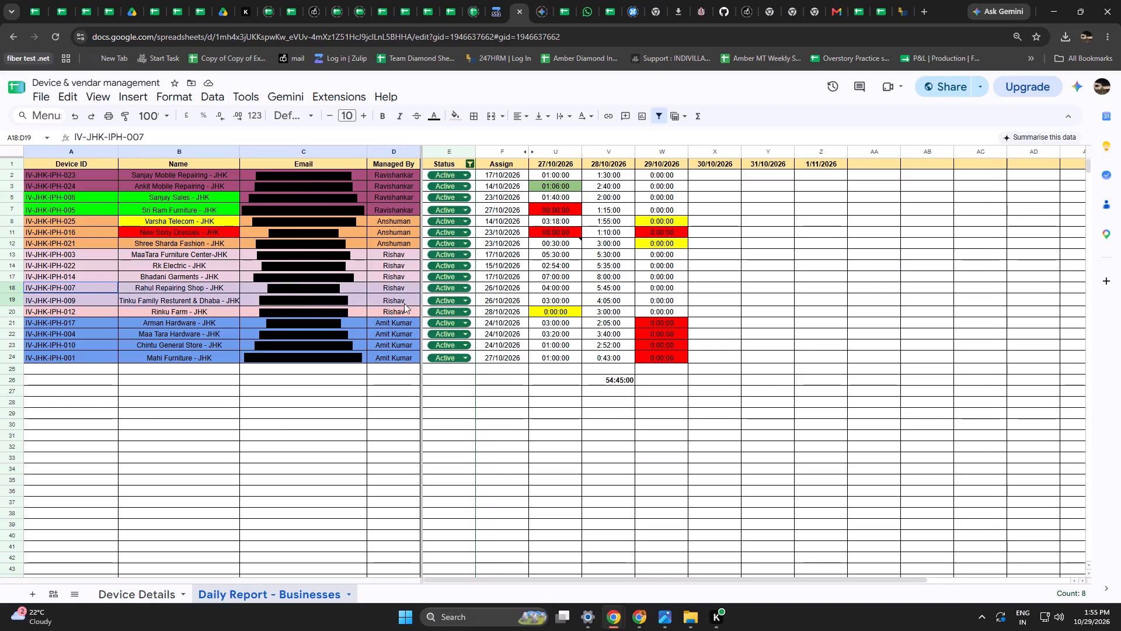
drag(404, 303, 398, 309)
click(455, 117)
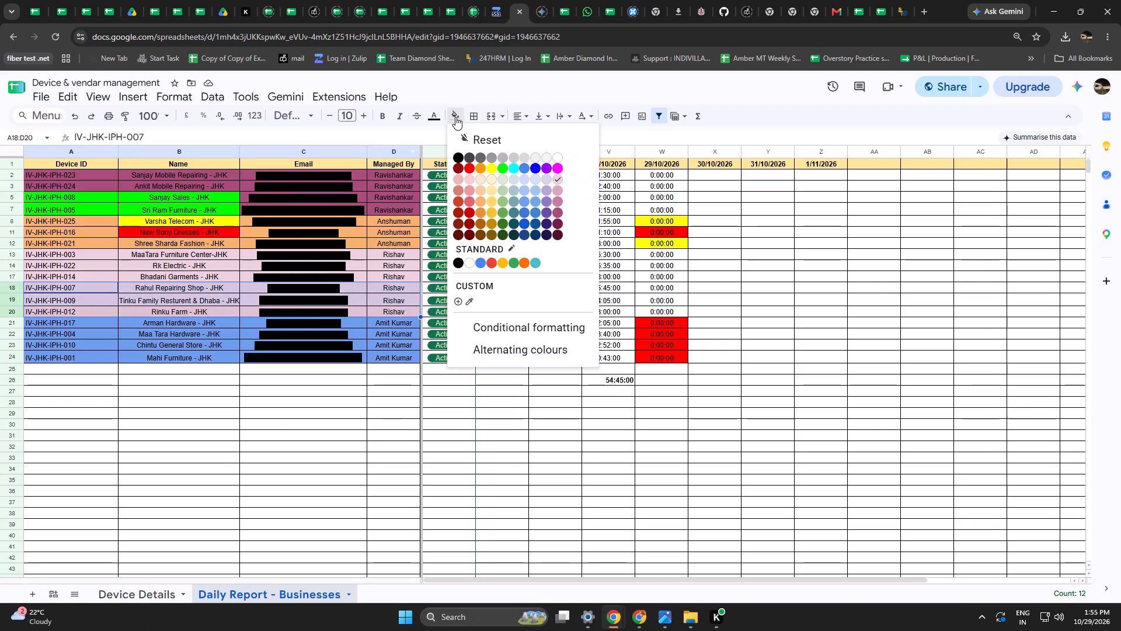
click(556, 179)
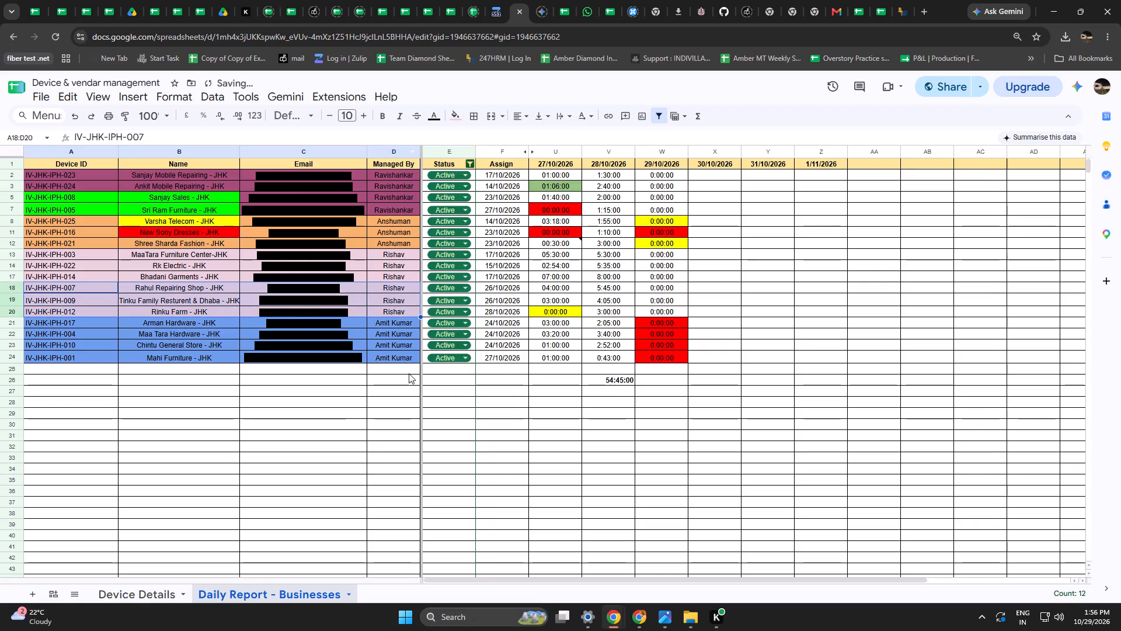
click(363, 405)
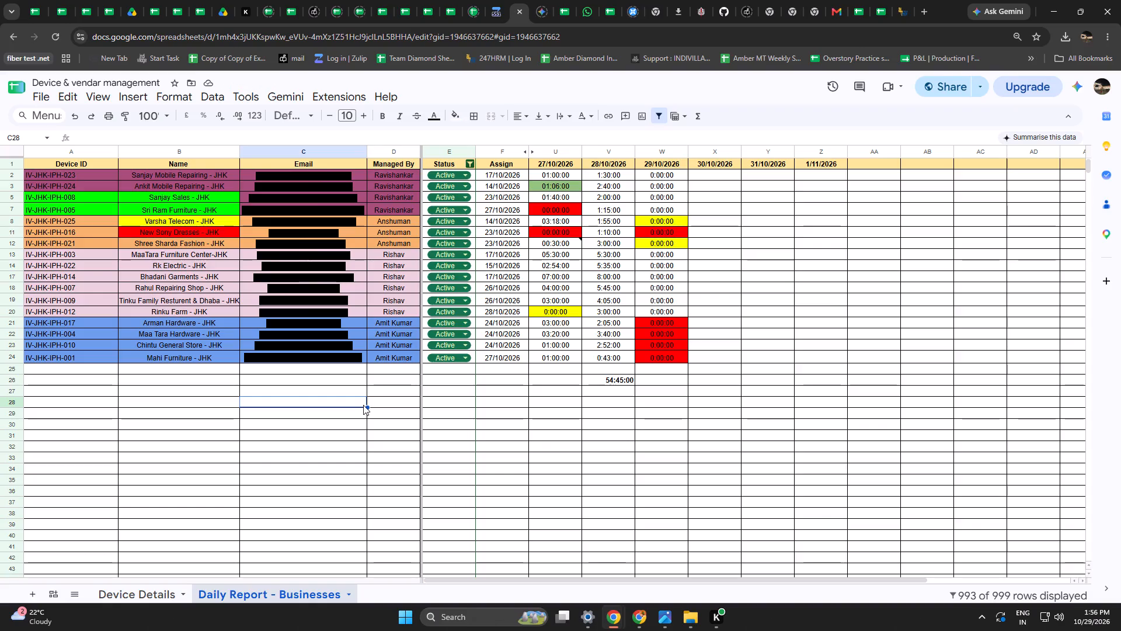
Fill the Device ID, Name and Email cells of Anshuman's three rows (A8:C12) with bright orange.
drag(92, 220, 246, 252)
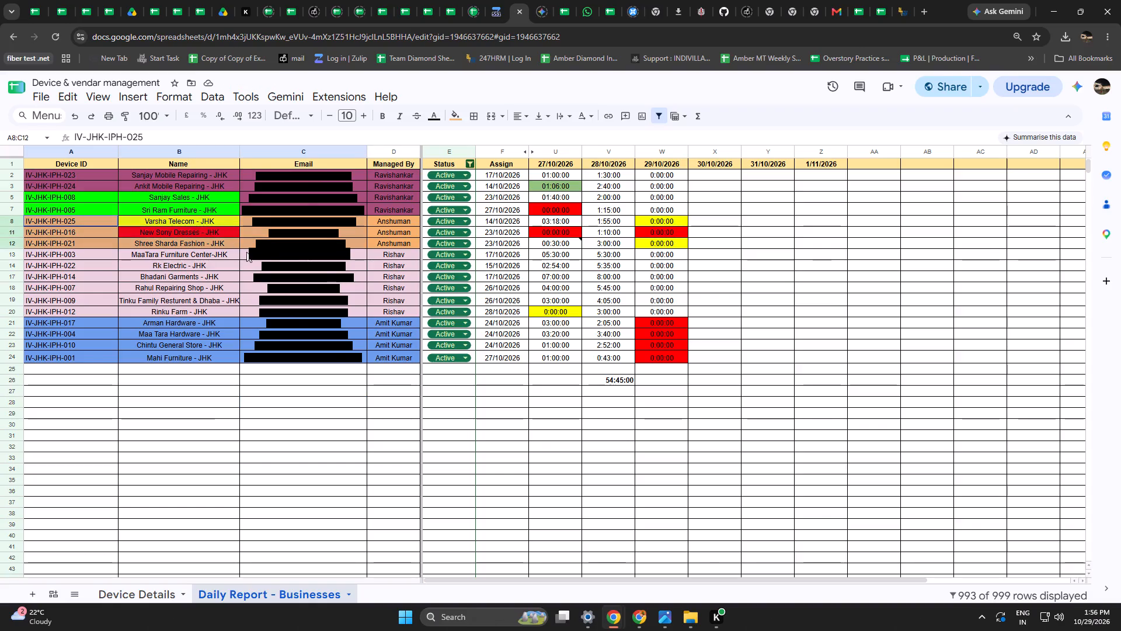
drag(246, 252, 250, 247)
click(448, 119)
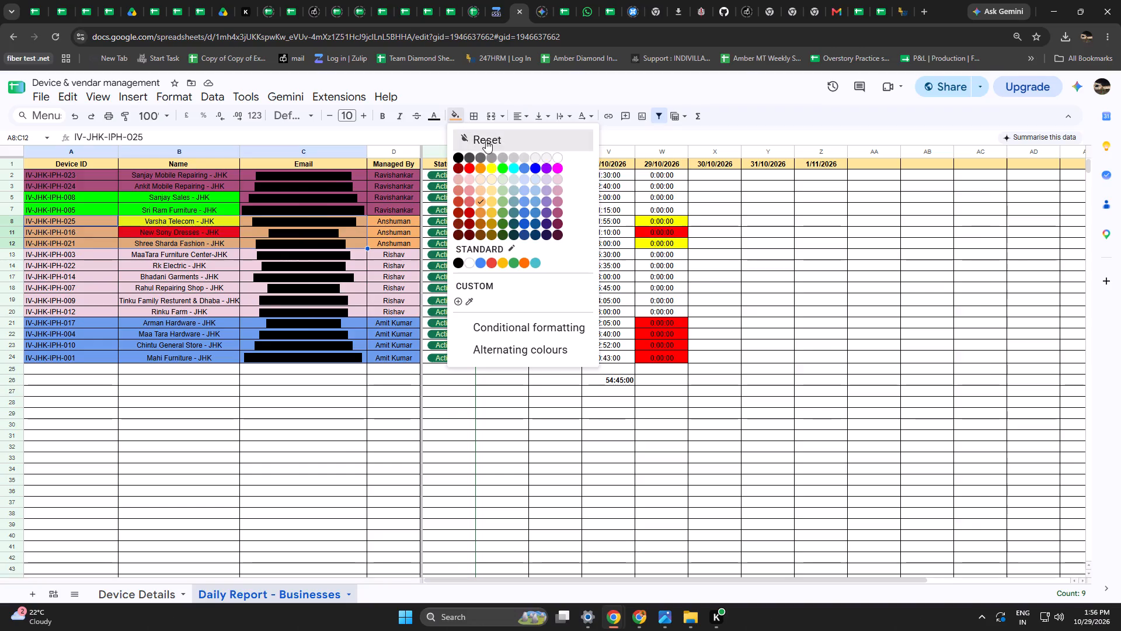
click(482, 172)
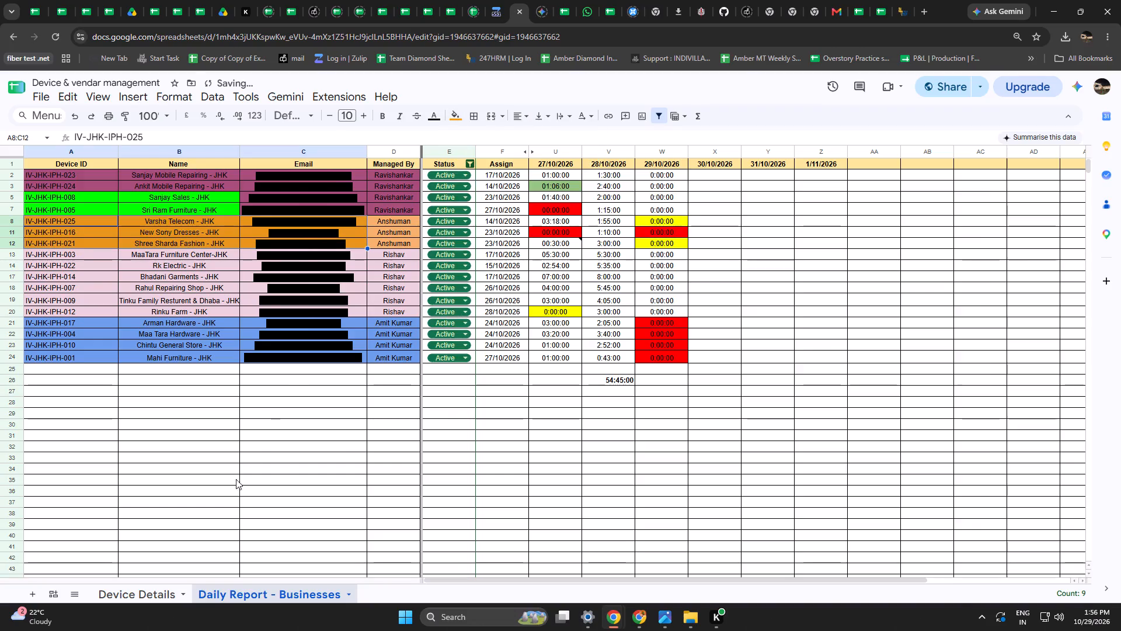
click(227, 499)
Fill the Device ID, Name and Email cells of Ravishankar's rows (A2:C7) with the dark magenta of his group.
drag(58, 181, 239, 200)
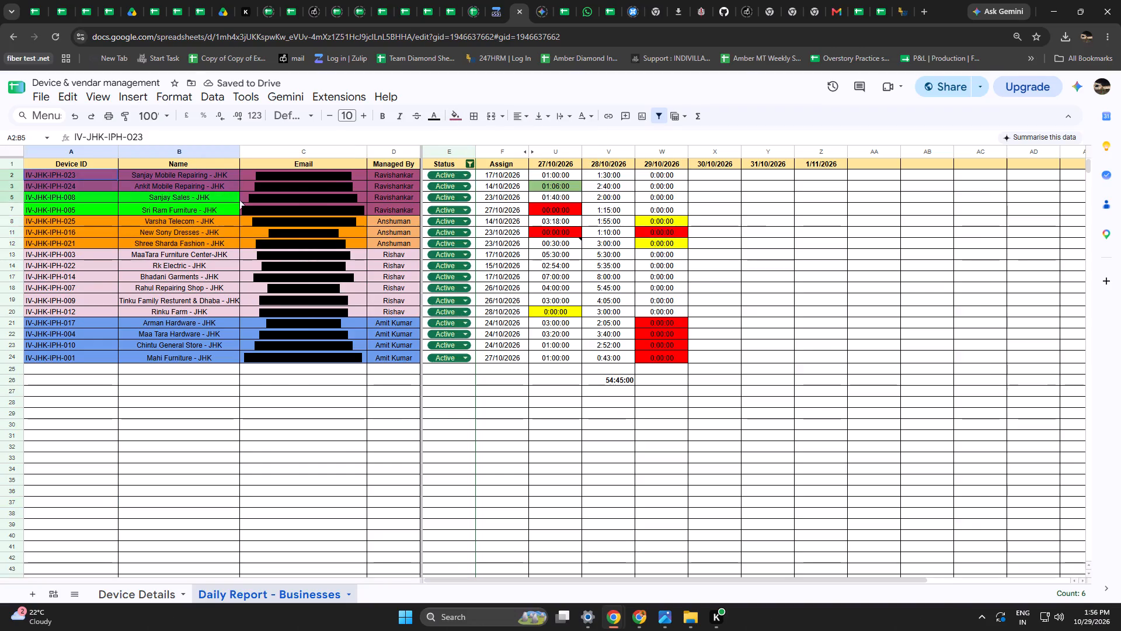
drag(239, 200, 247, 207)
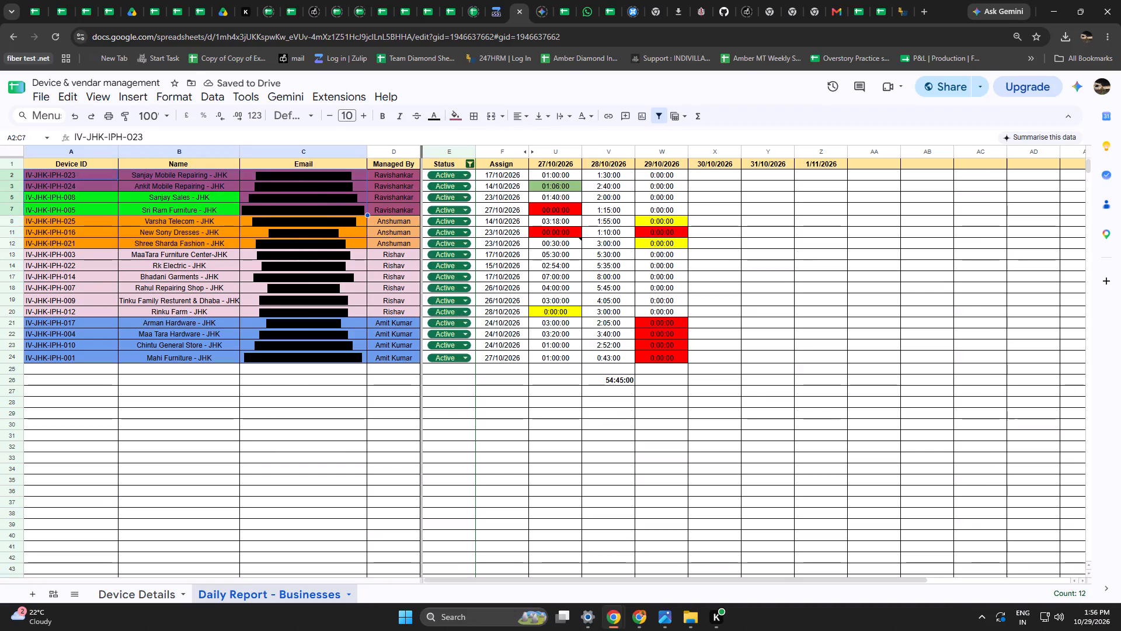
click(455, 120)
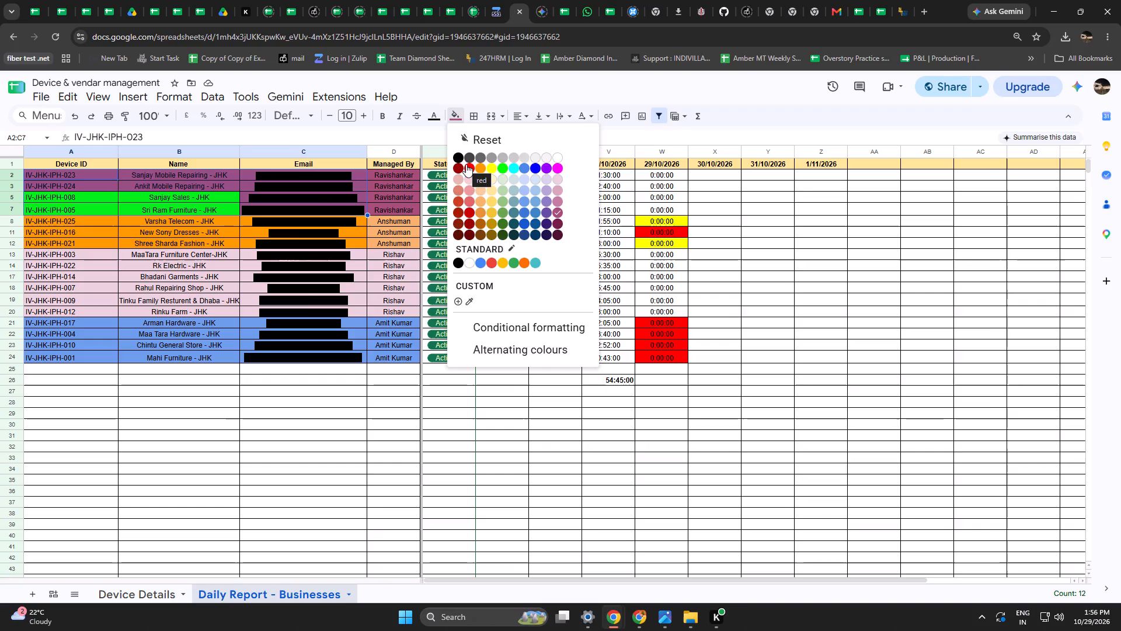
click(559, 211)
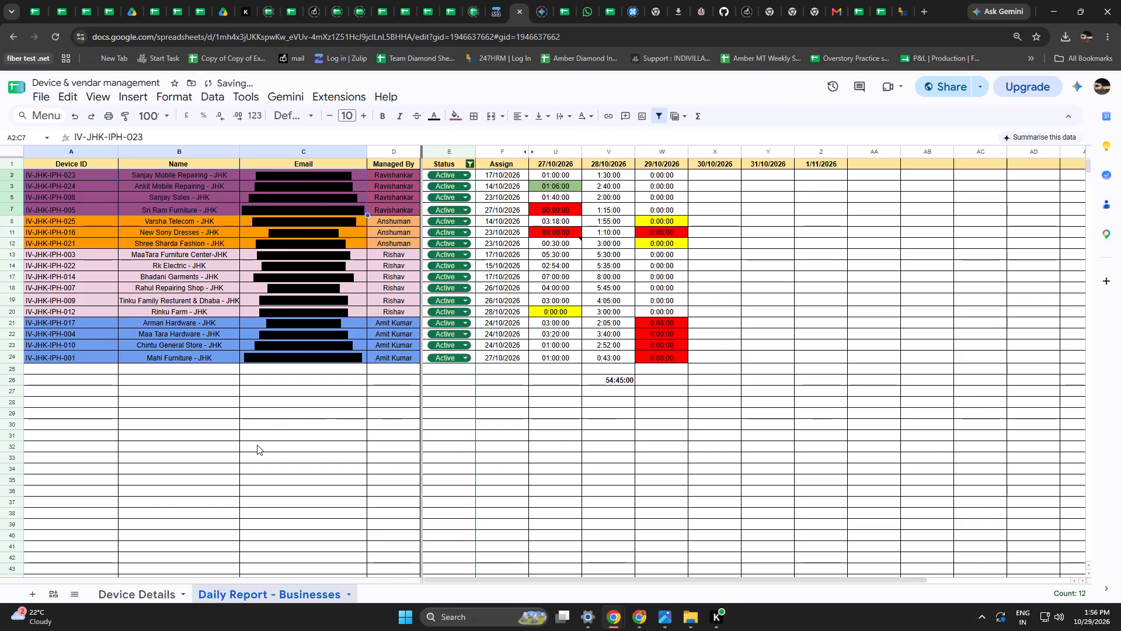
click(257, 445)
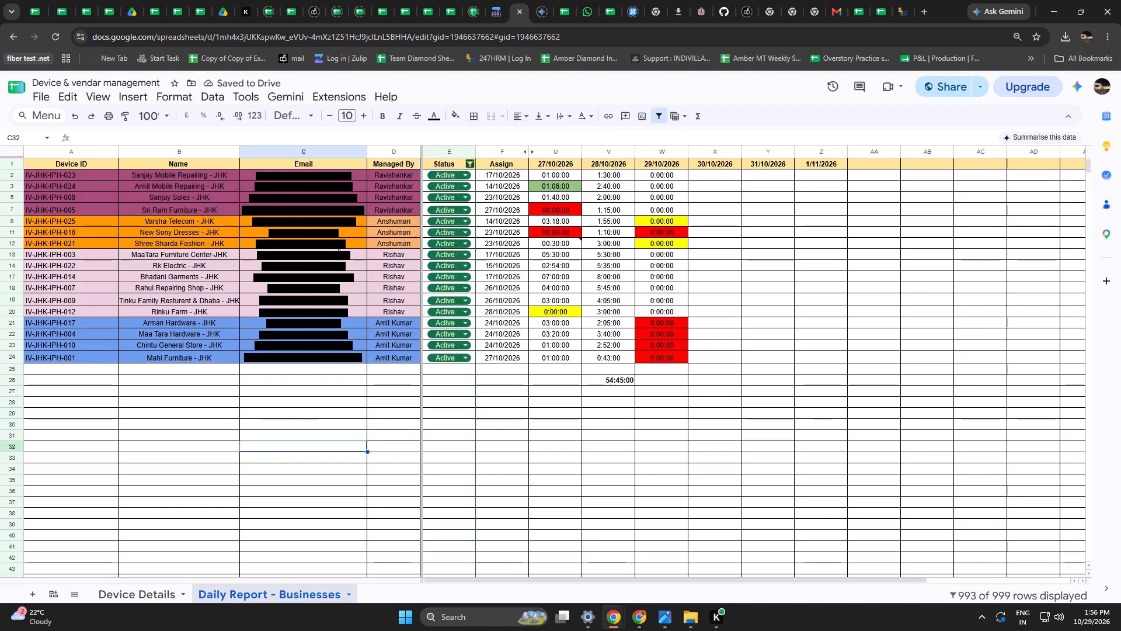
Fill the Email and Managed By cells of Anshuman's three rows (C8:D12) with bright orange.
drag(315, 222, 381, 245)
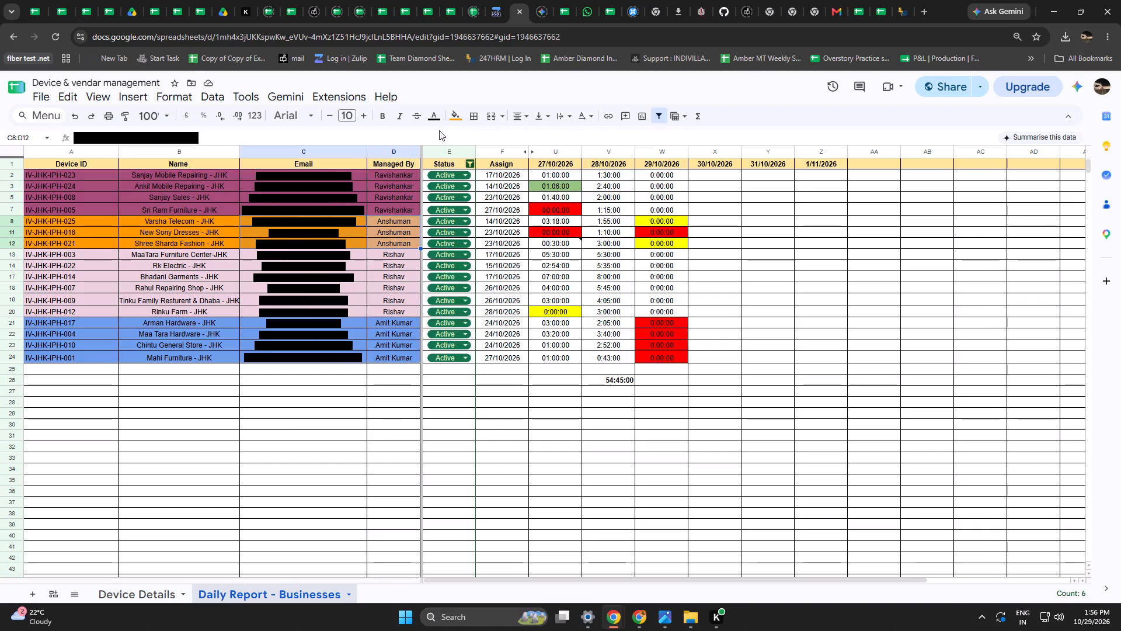
click(453, 122)
click(482, 167)
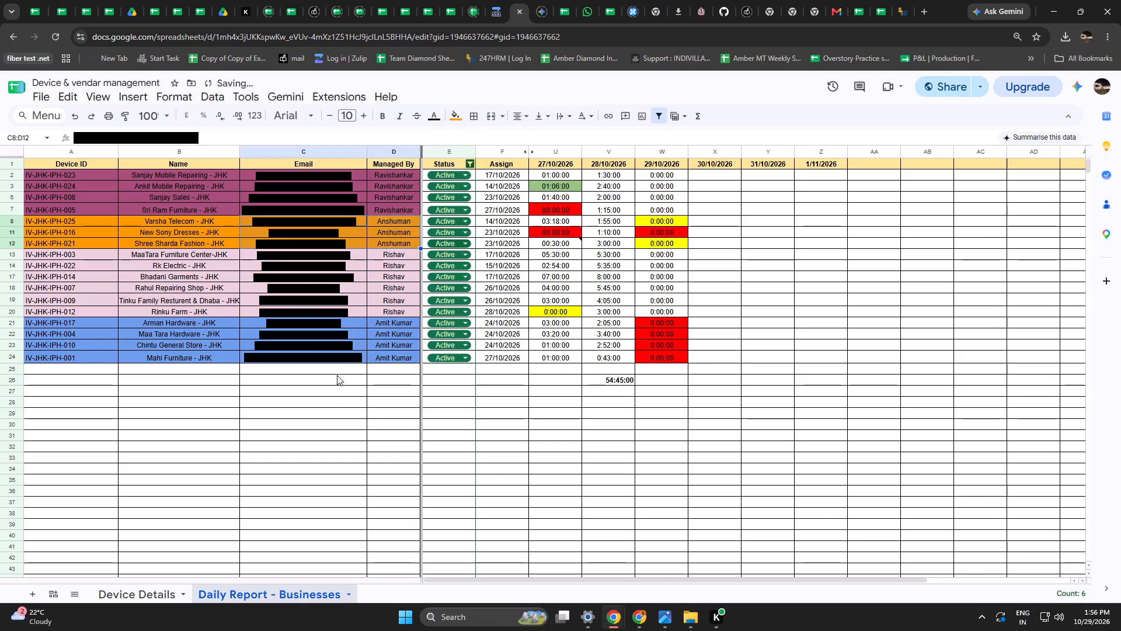
click(333, 384)
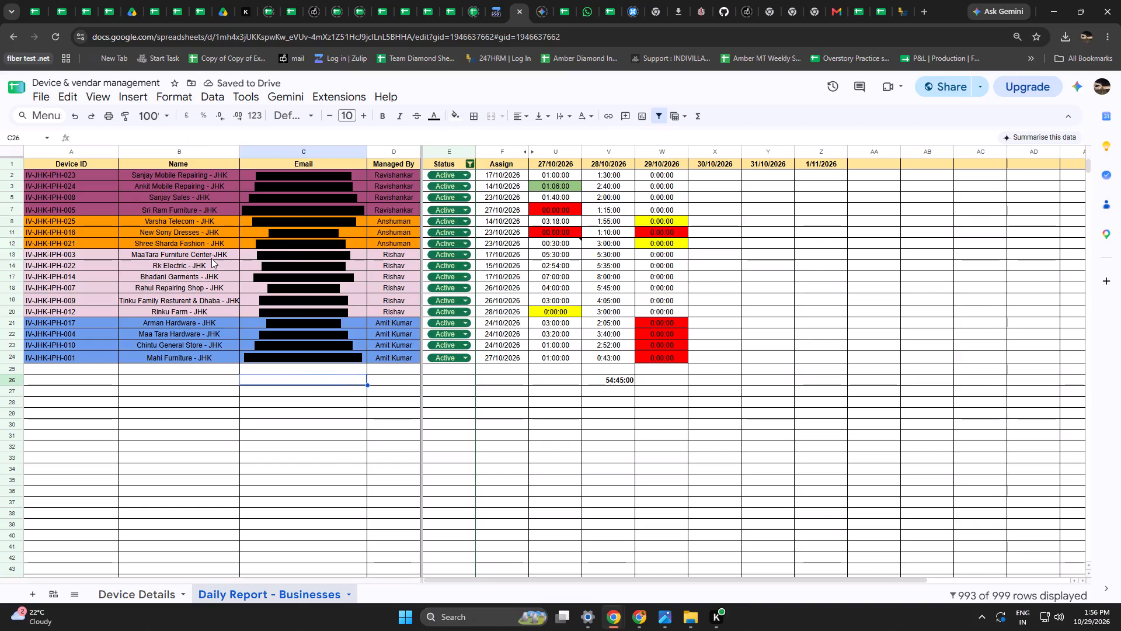
Review the manager-grouped business names and the daily hours columns from 28/10/2026 to 1/11/2026.
drag(211, 258, 210, 311)
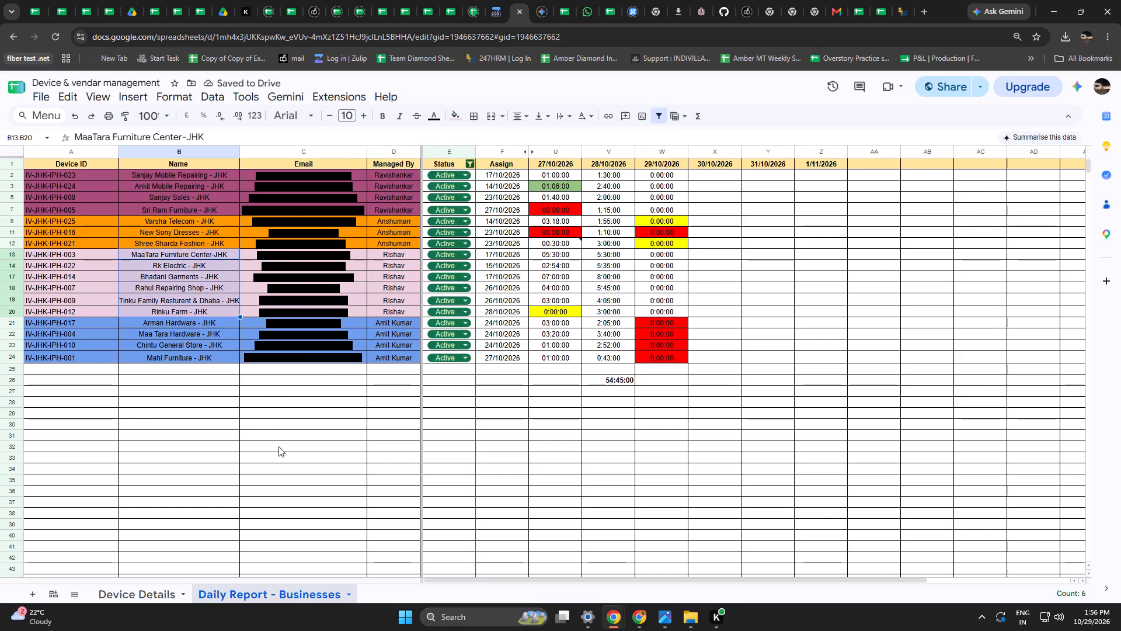
click(278, 446)
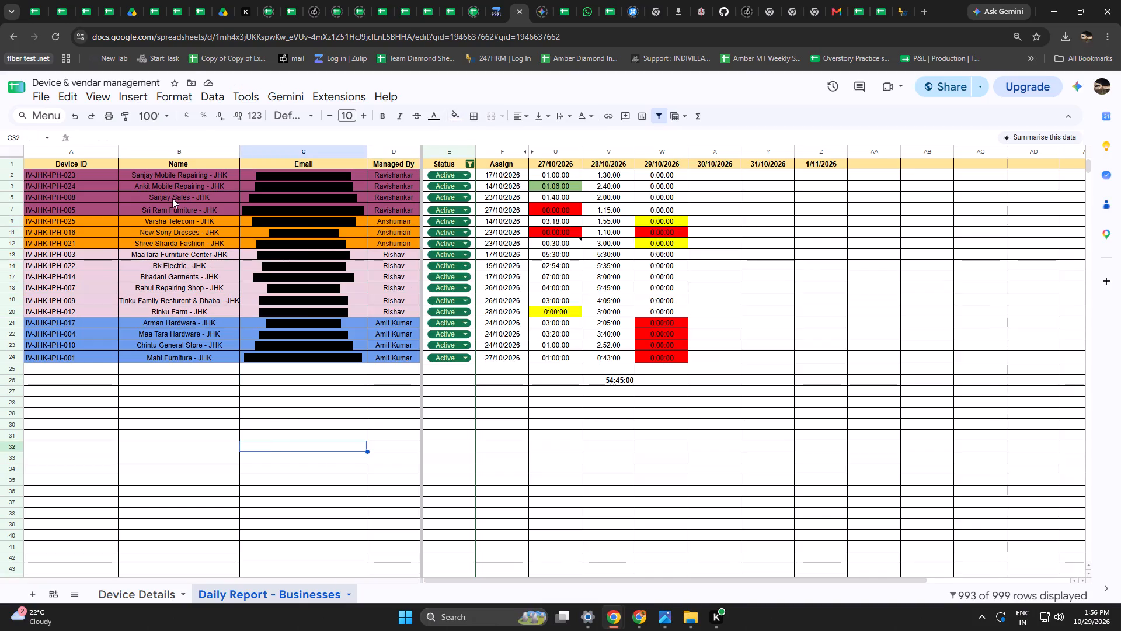
drag(172, 199, 172, 207)
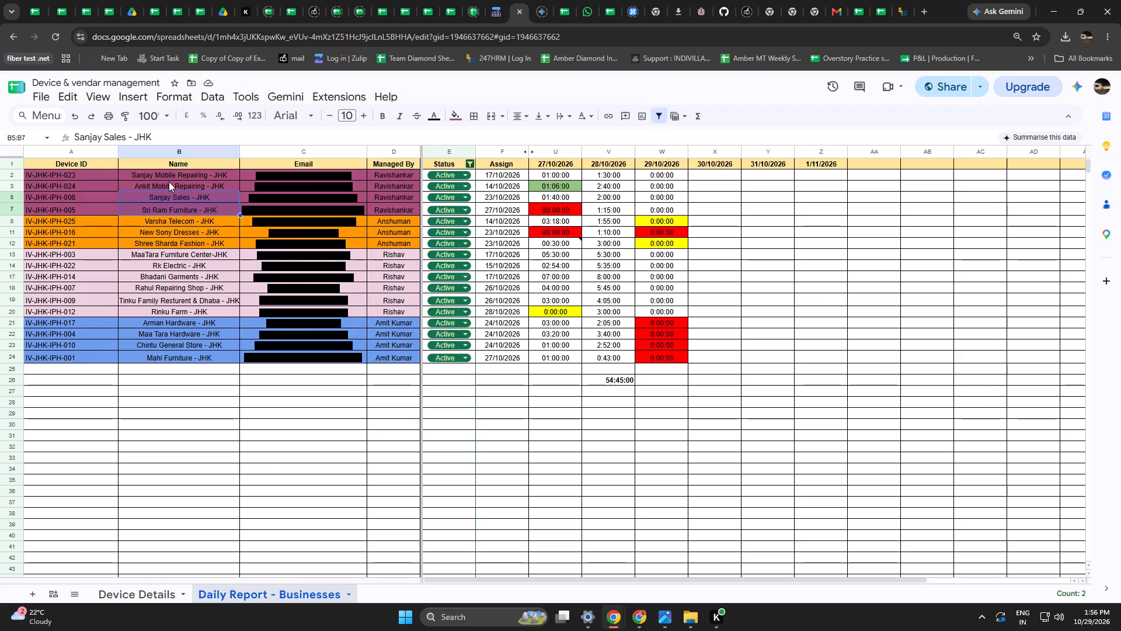
click(170, 178)
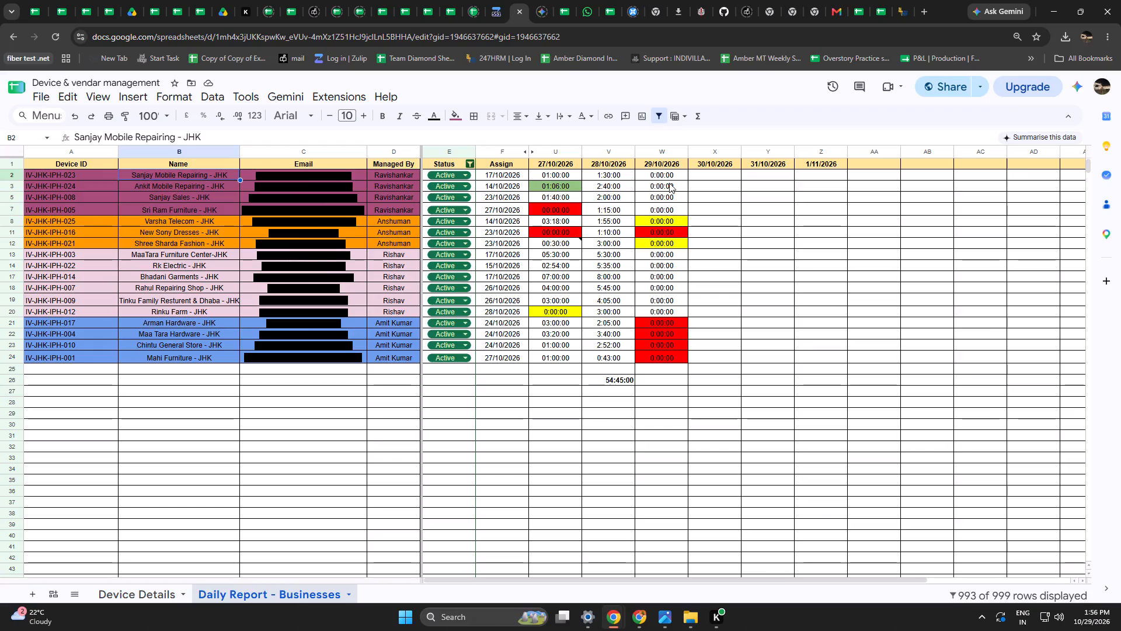
drag(670, 176, 673, 359)
click(771, 322)
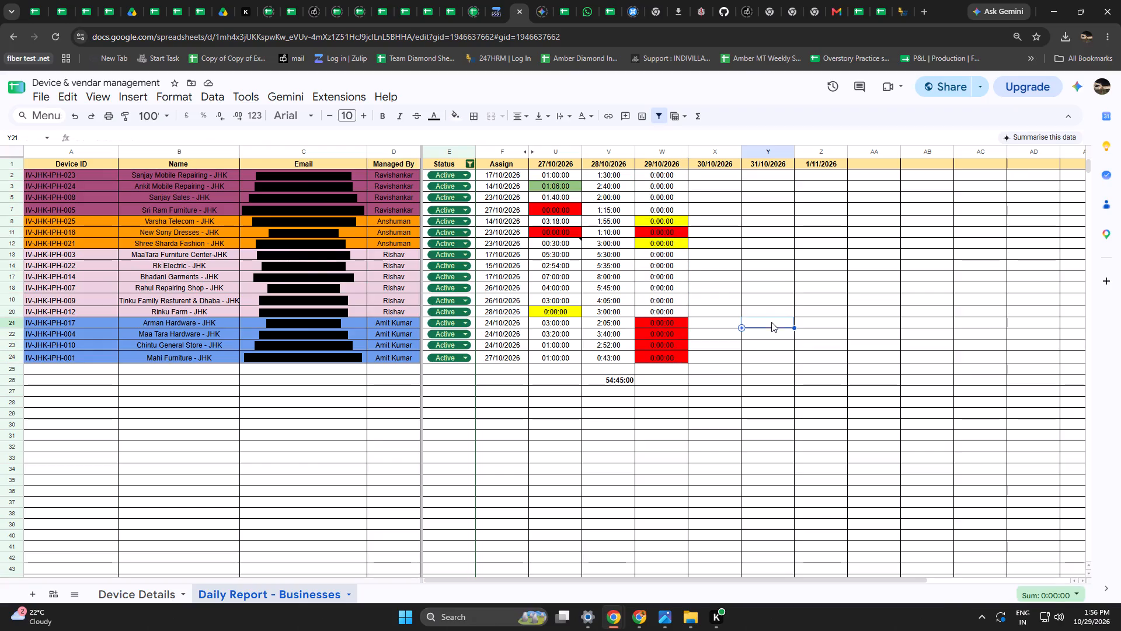
click(662, 377)
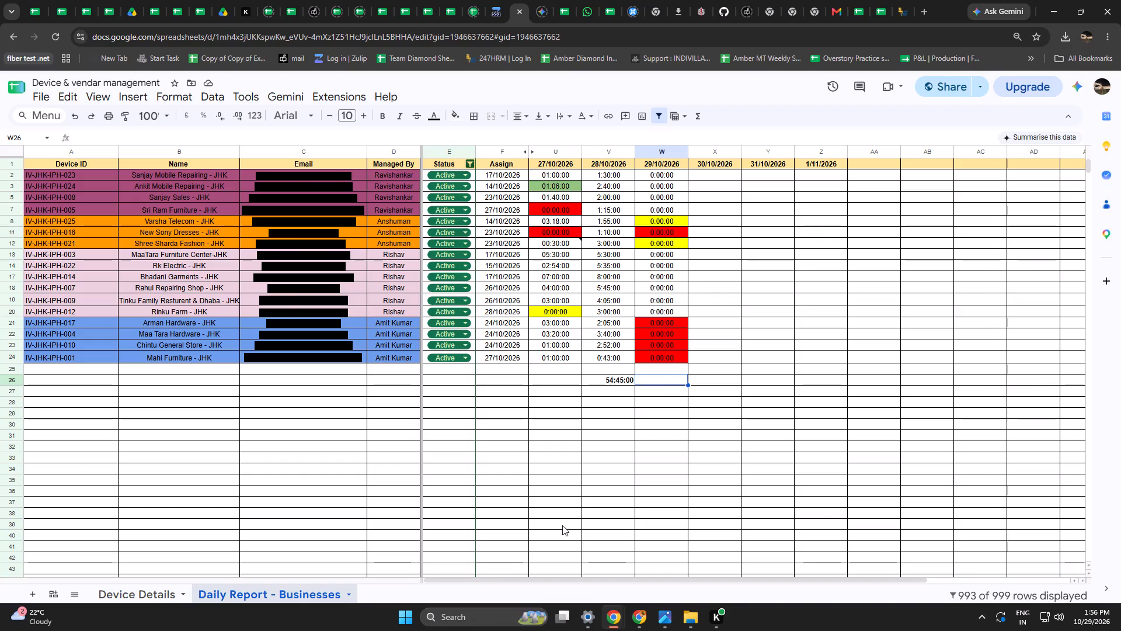
drag(459, 581, 566, 563)
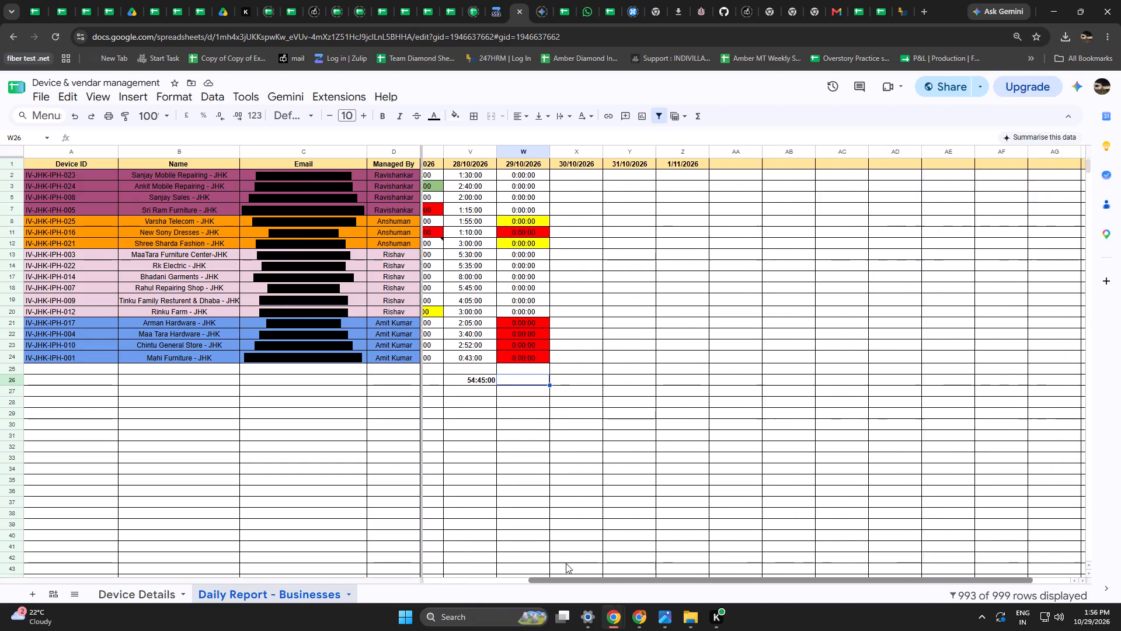
drag(566, 563, 642, 536)
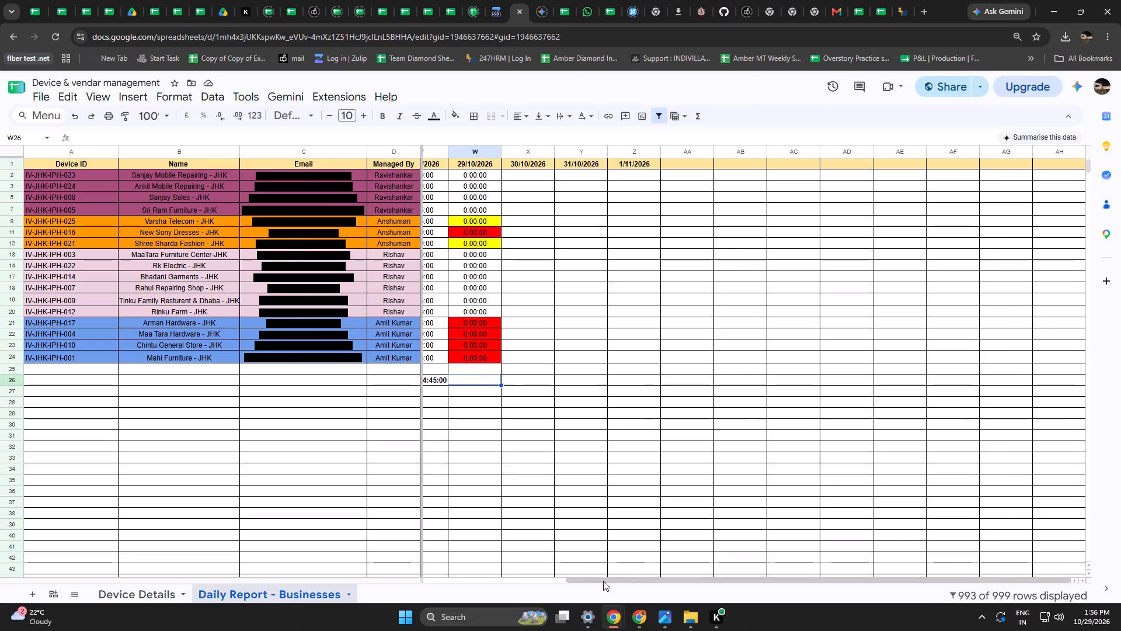
drag(603, 581, 580, 580)
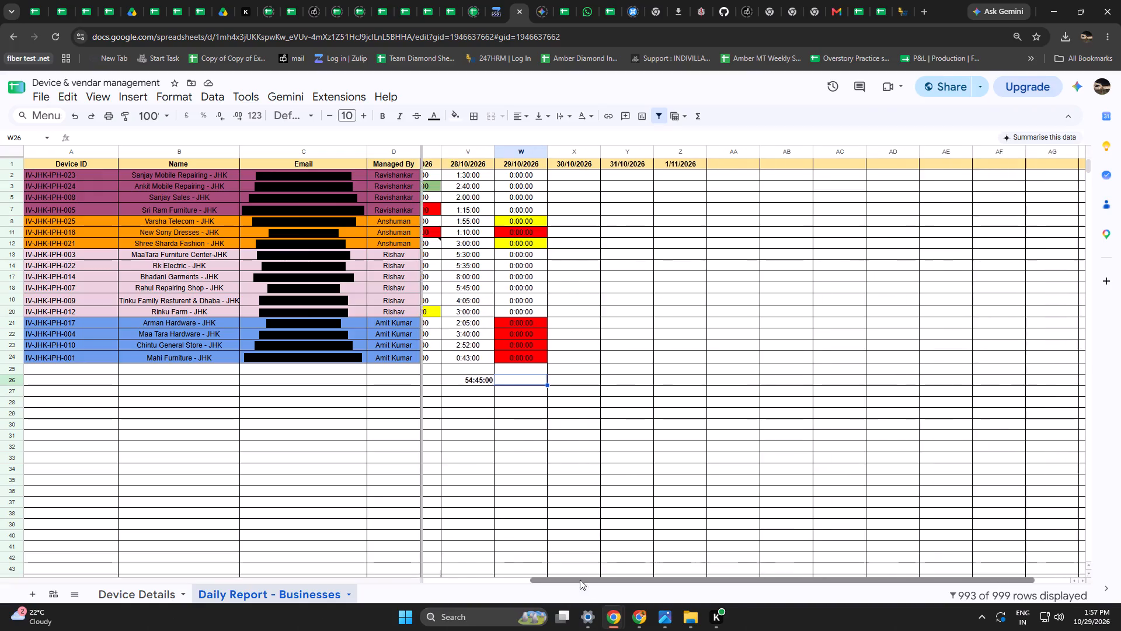
drag(580, 580, 624, 571)
click(617, 431)
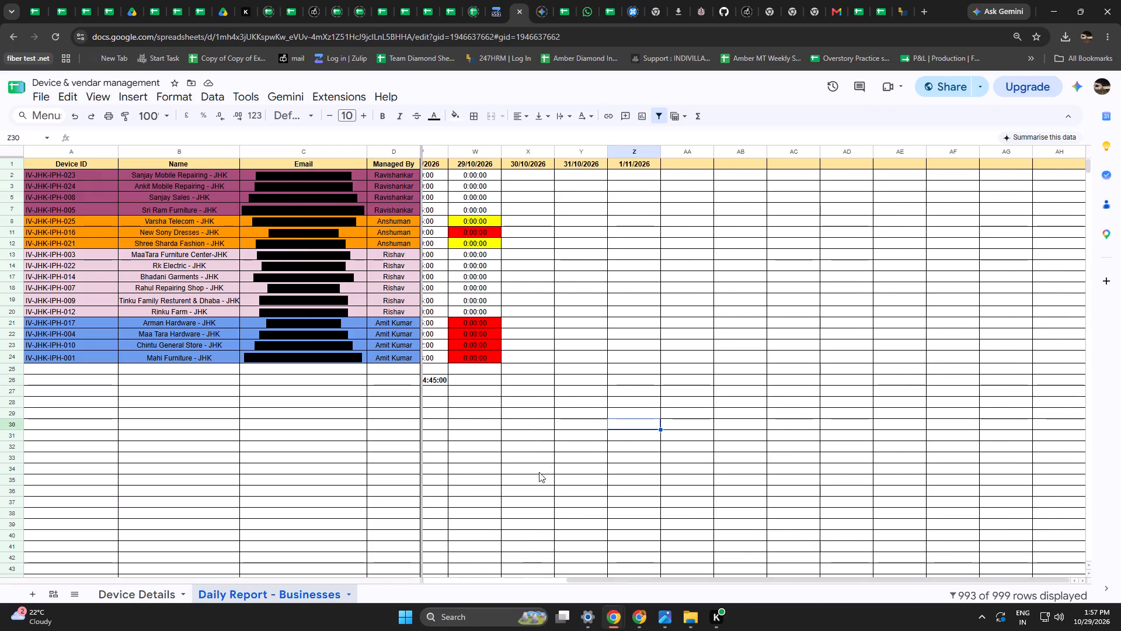
drag(580, 580, 563, 580)
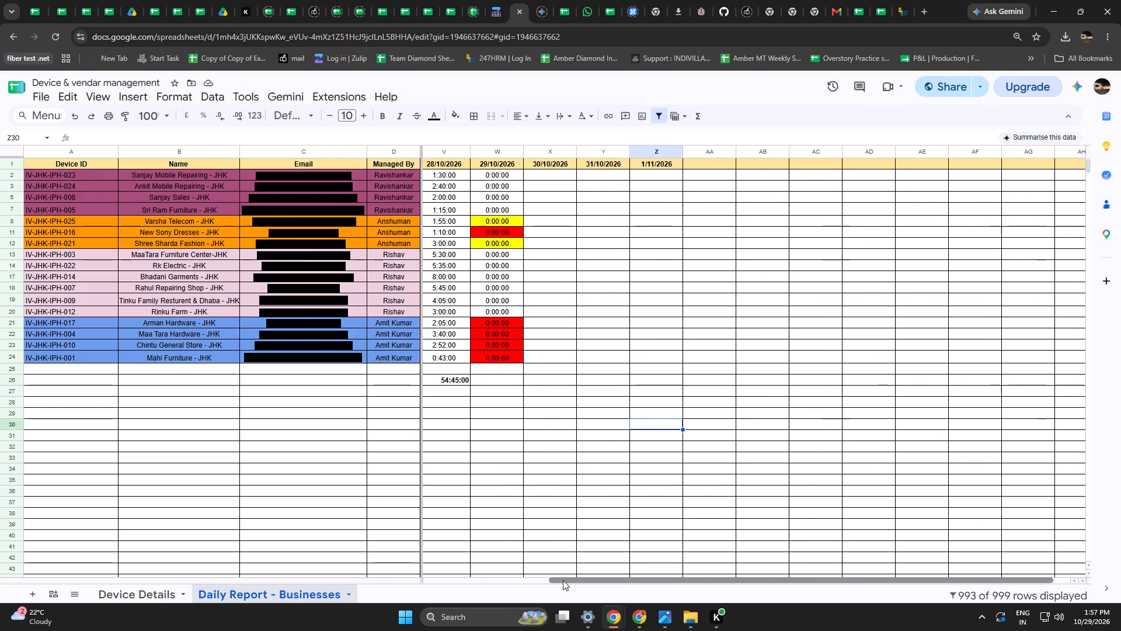
drag(563, 580, 611, 568)
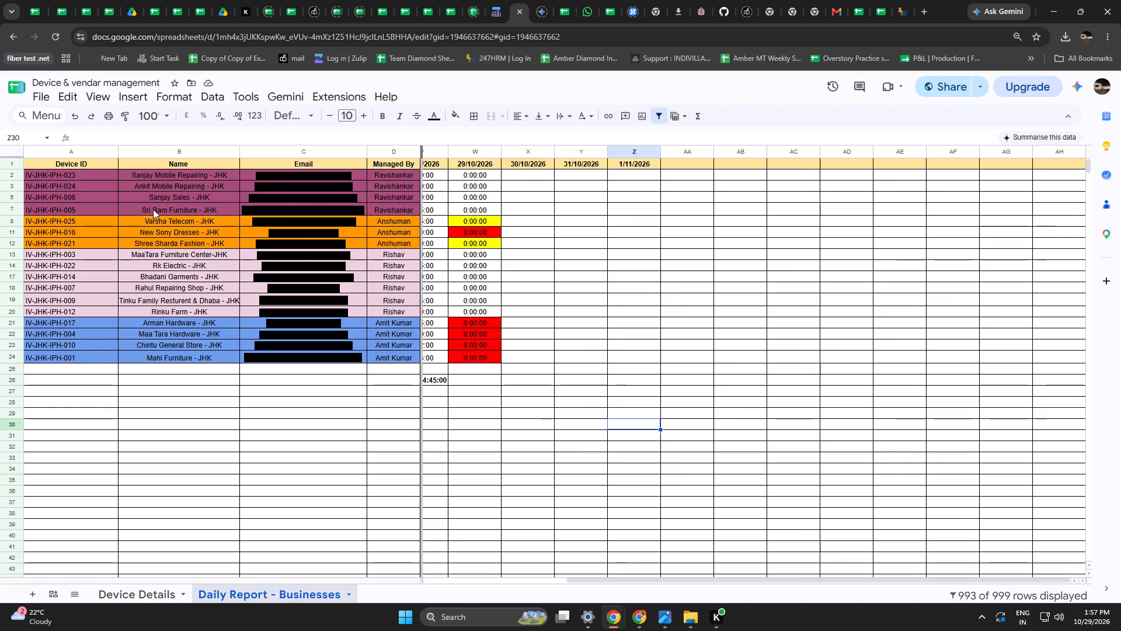
click(153, 209)
click(159, 195)
click(175, 187)
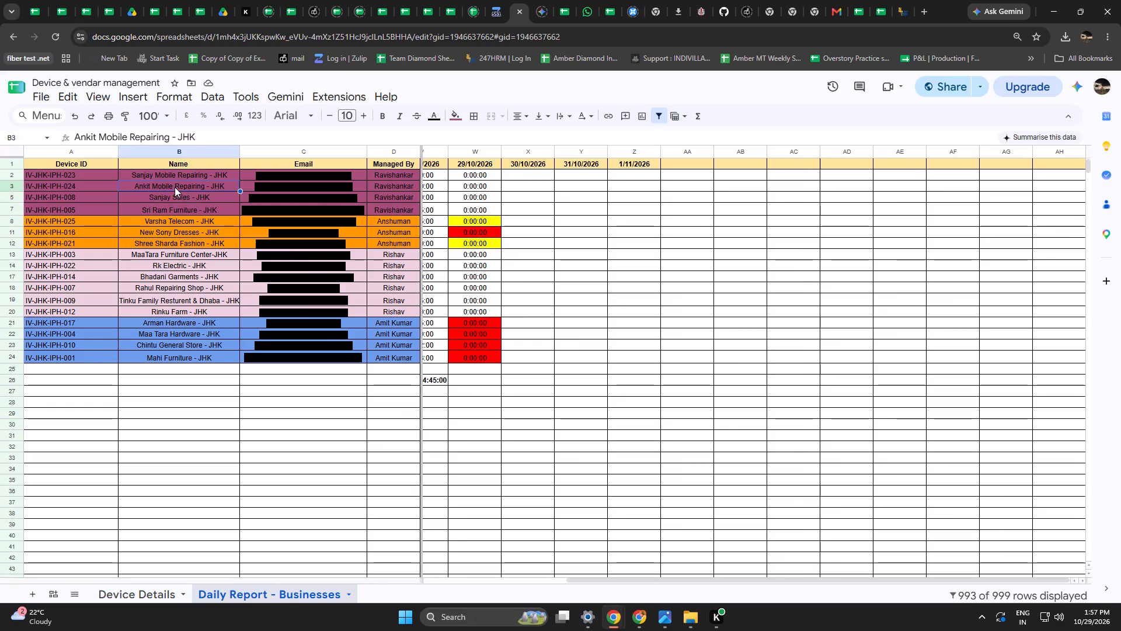
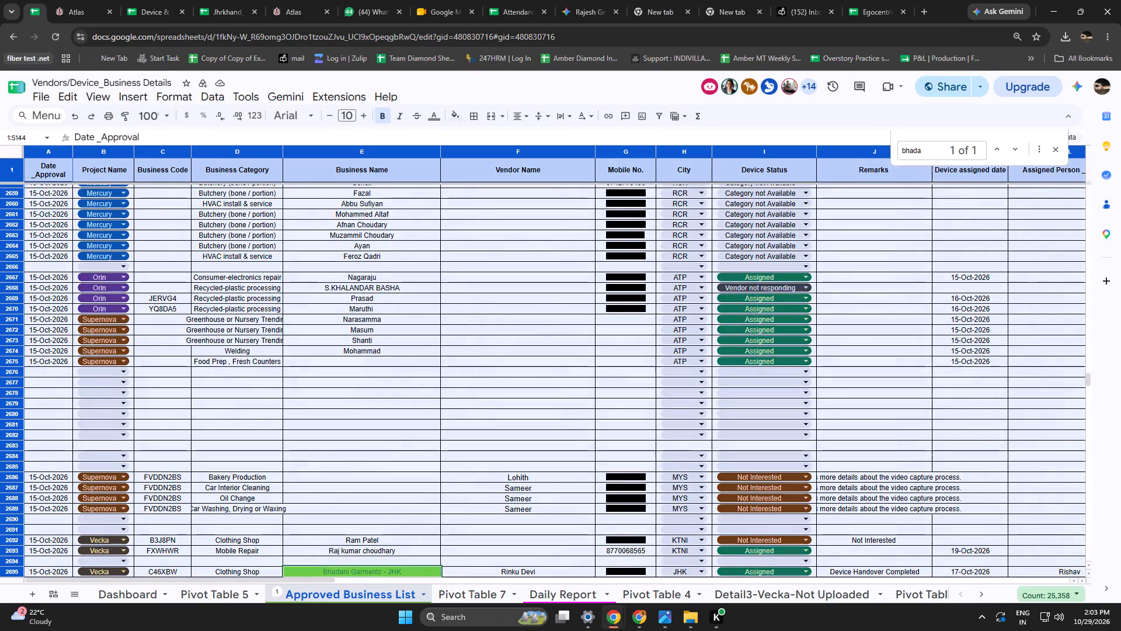
Create a temporary filter on the Approved Business List and limit the City column to JHK.
click(674, 122)
click(688, 152)
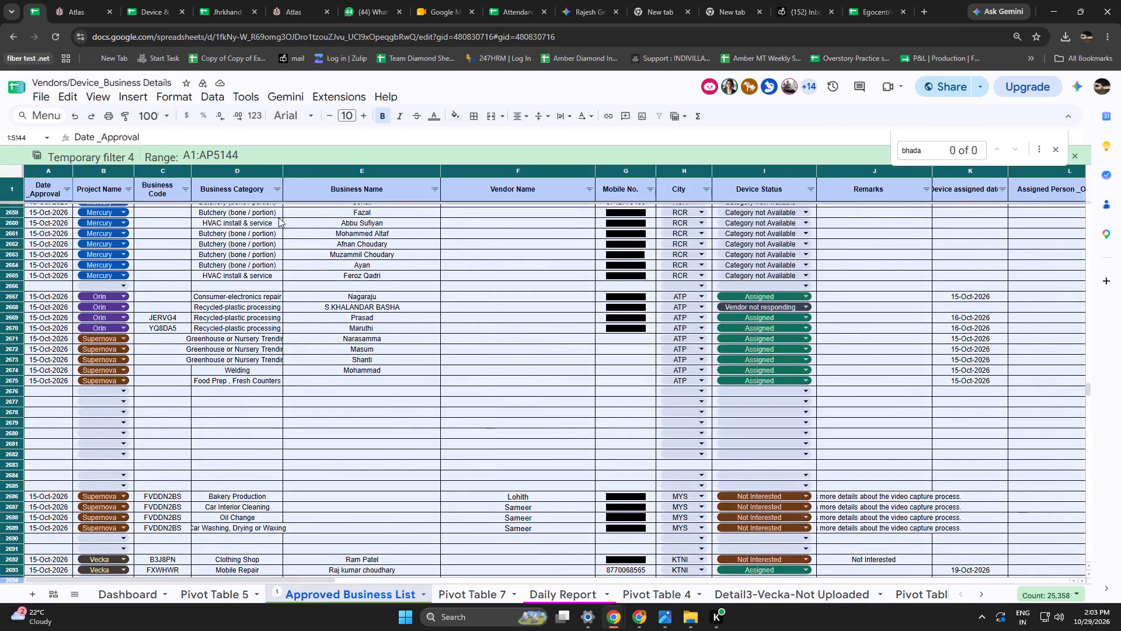
click(704, 190)
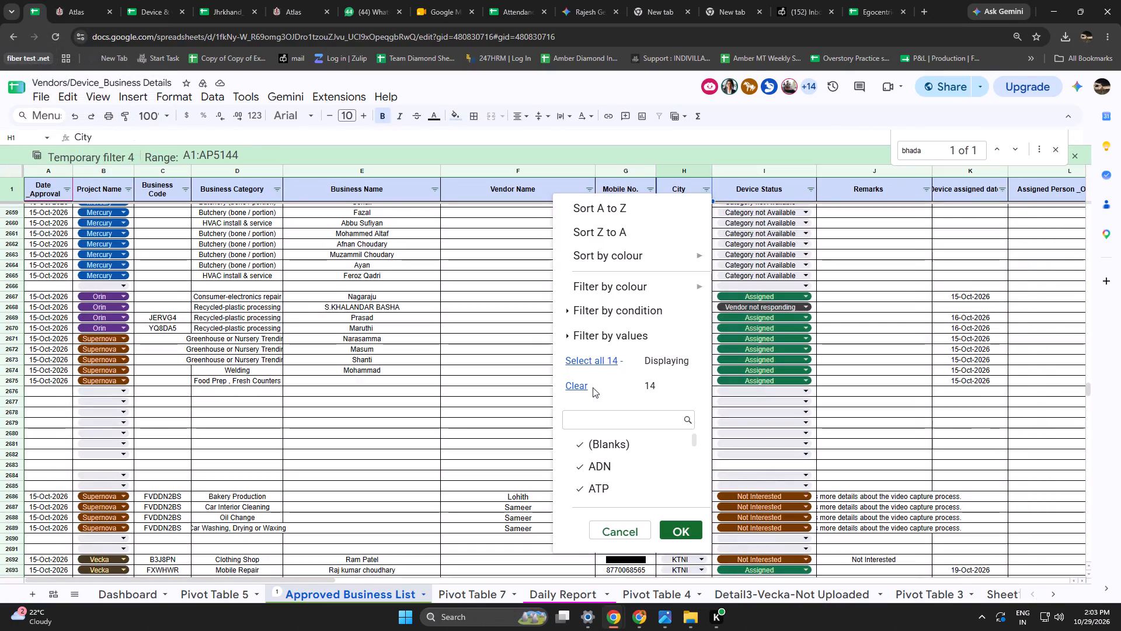
click(577, 382)
click(596, 413)
text(jhk)
click(642, 410)
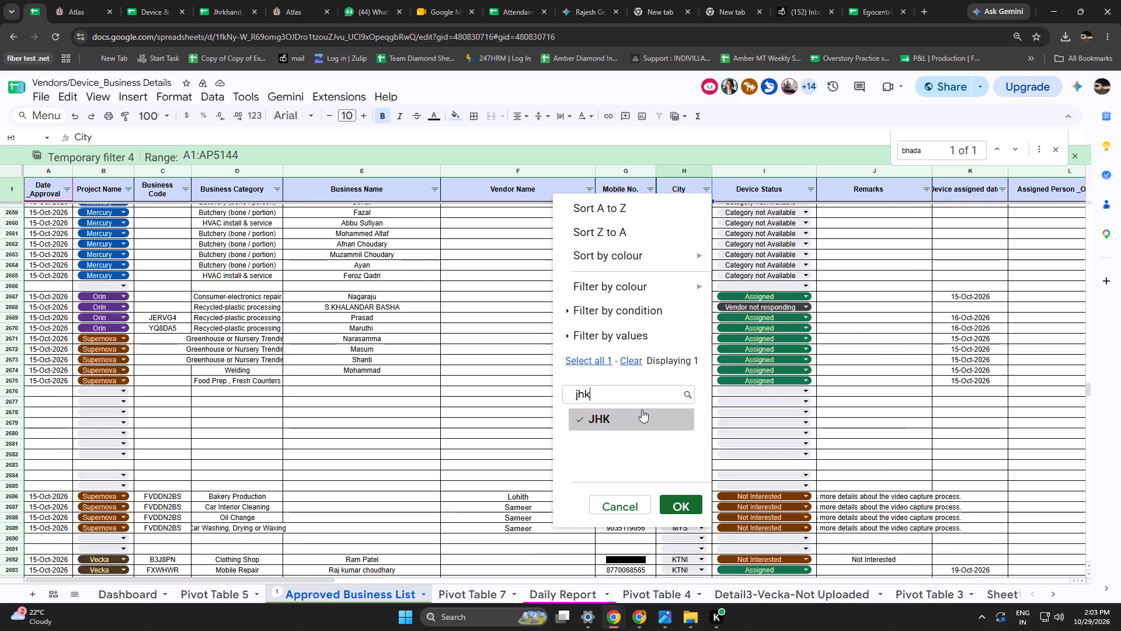
click(677, 501)
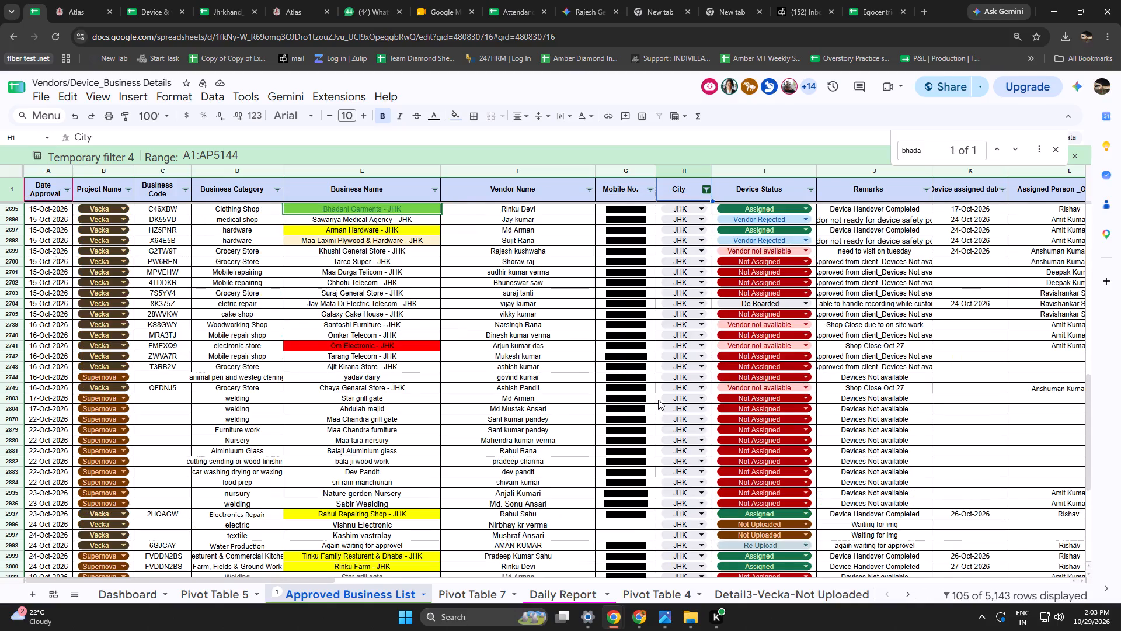
Filter Device Status to Assigned and select all the vendor names in the JHK rows to count them.
click(809, 187)
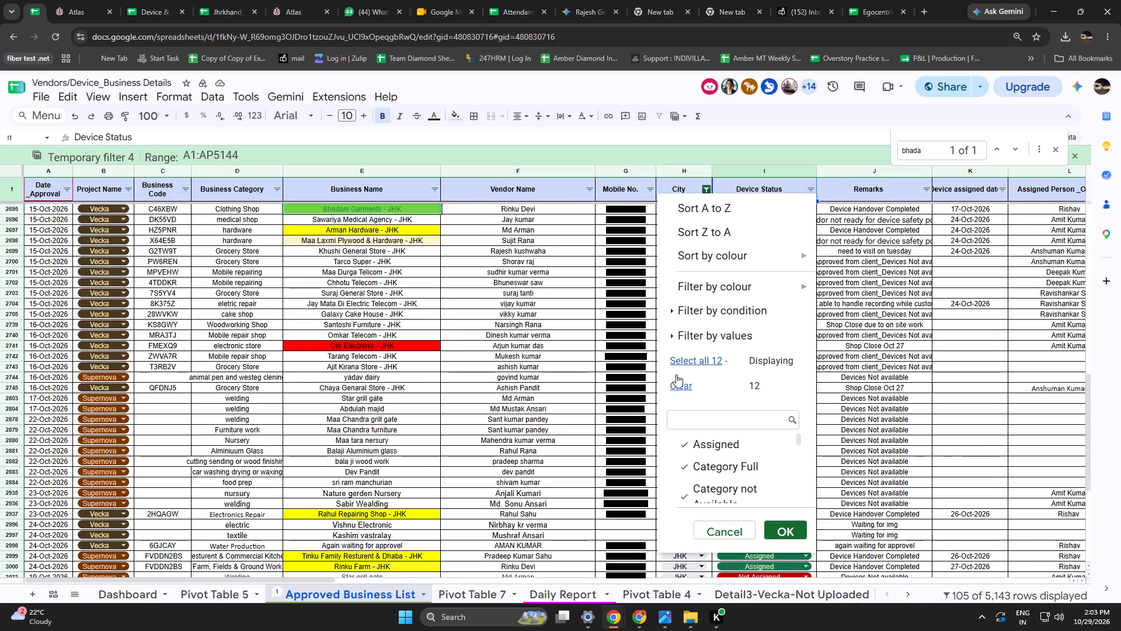
click(678, 377)
click(704, 444)
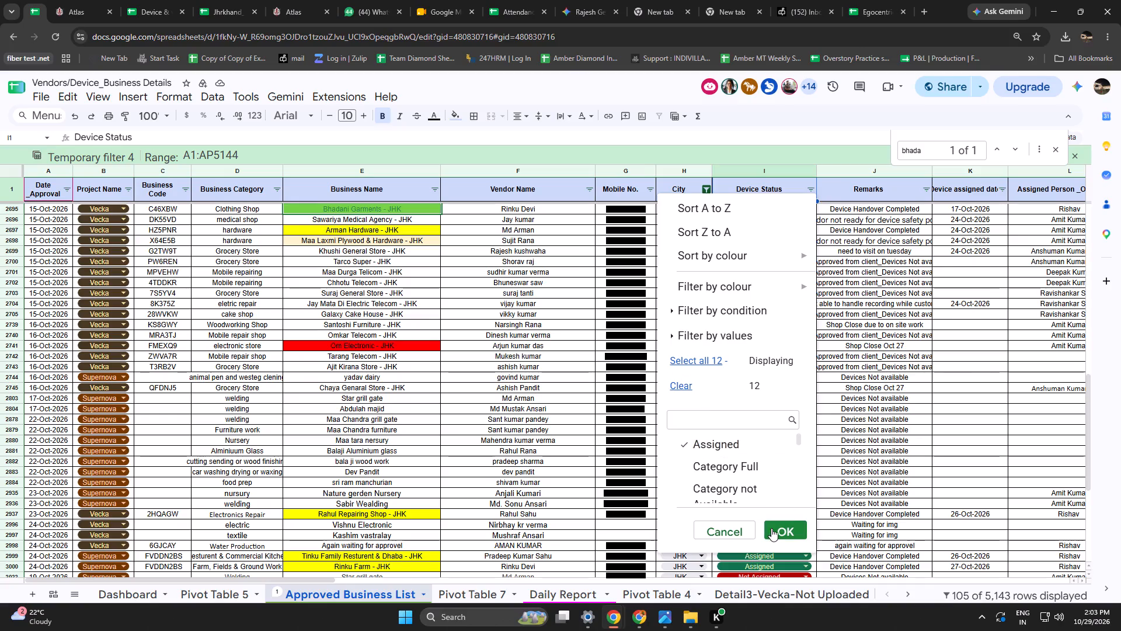
click(776, 528)
click(445, 420)
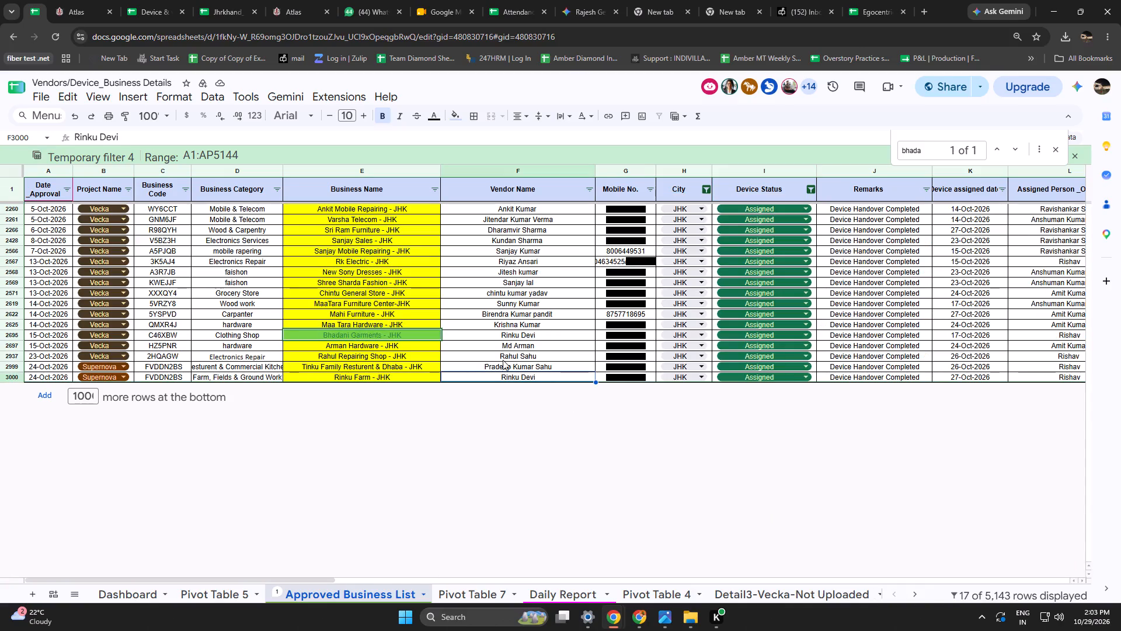
click(535, 335)
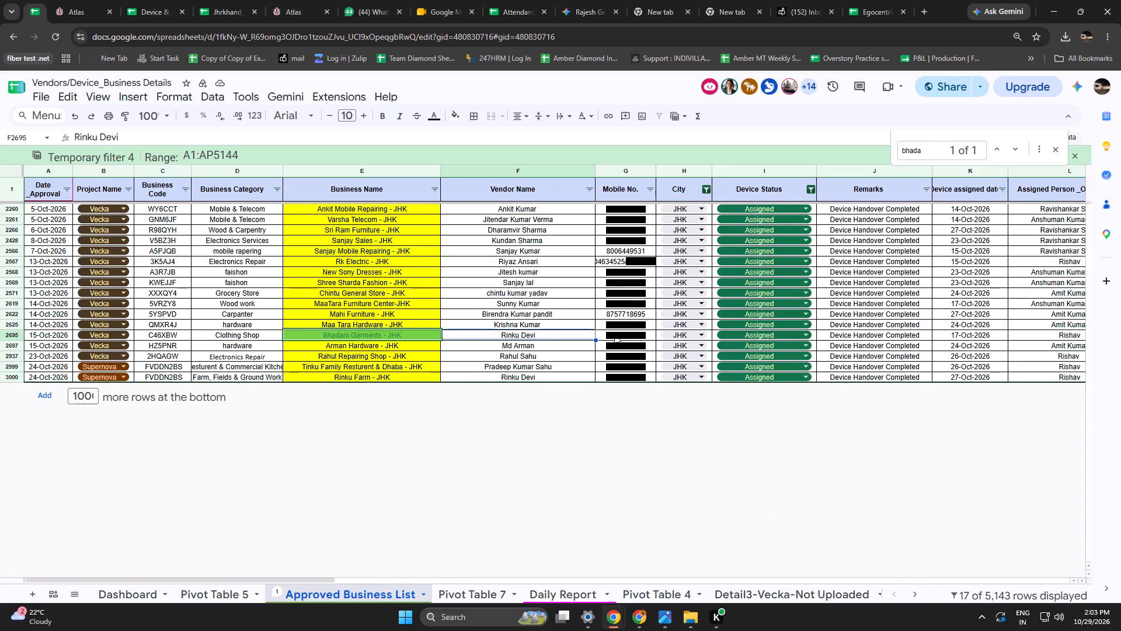
drag(511, 212, 511, 320)
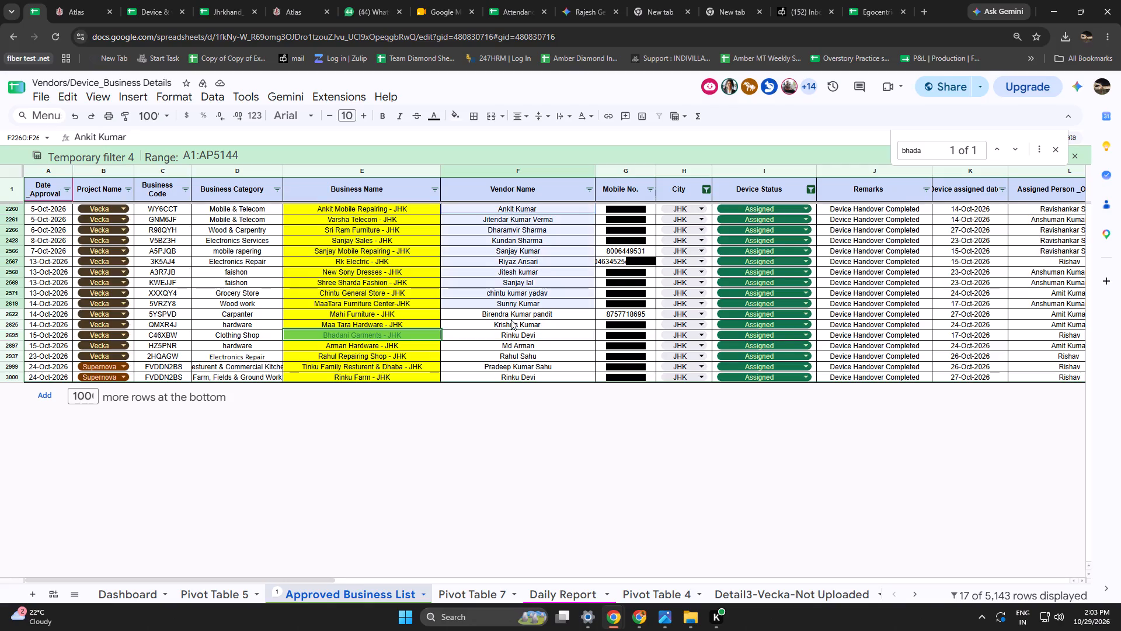
drag(511, 320, 506, 376)
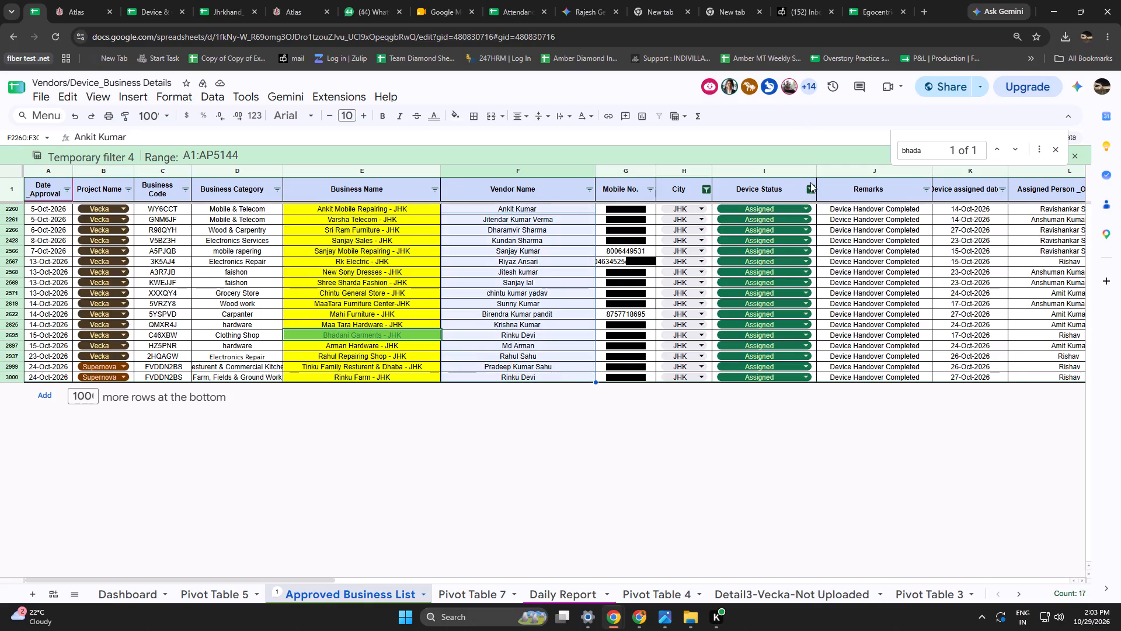
Switch the Device Status filter from Assigned to Not Assigned and look through the JHK businesses listed.
click(810, 185)
click(712, 445)
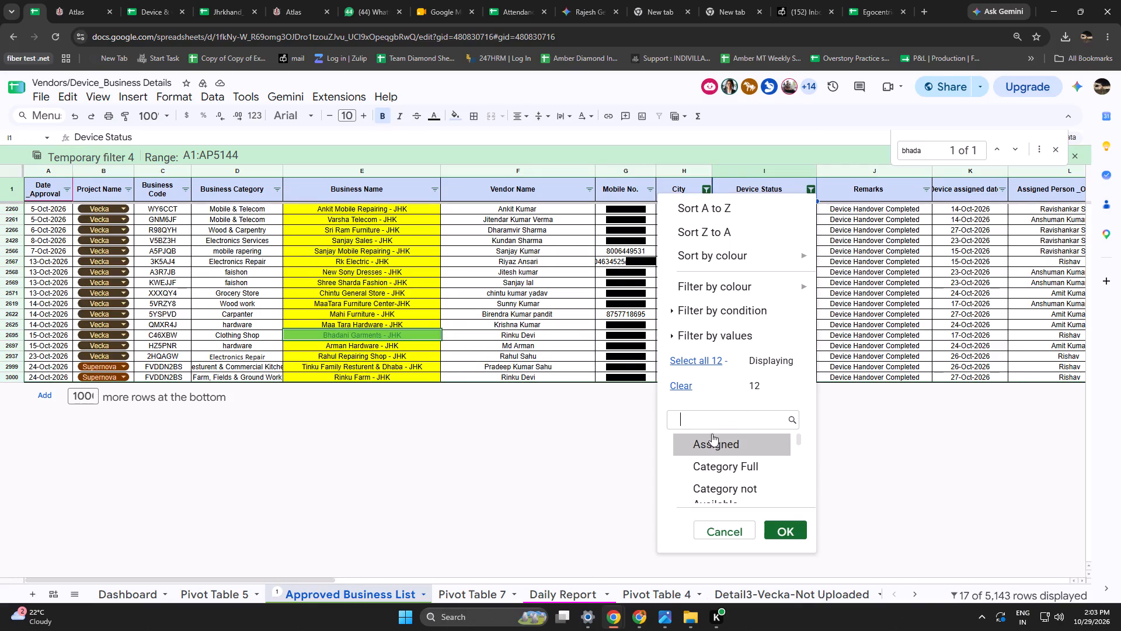
click(708, 421)
text(not)
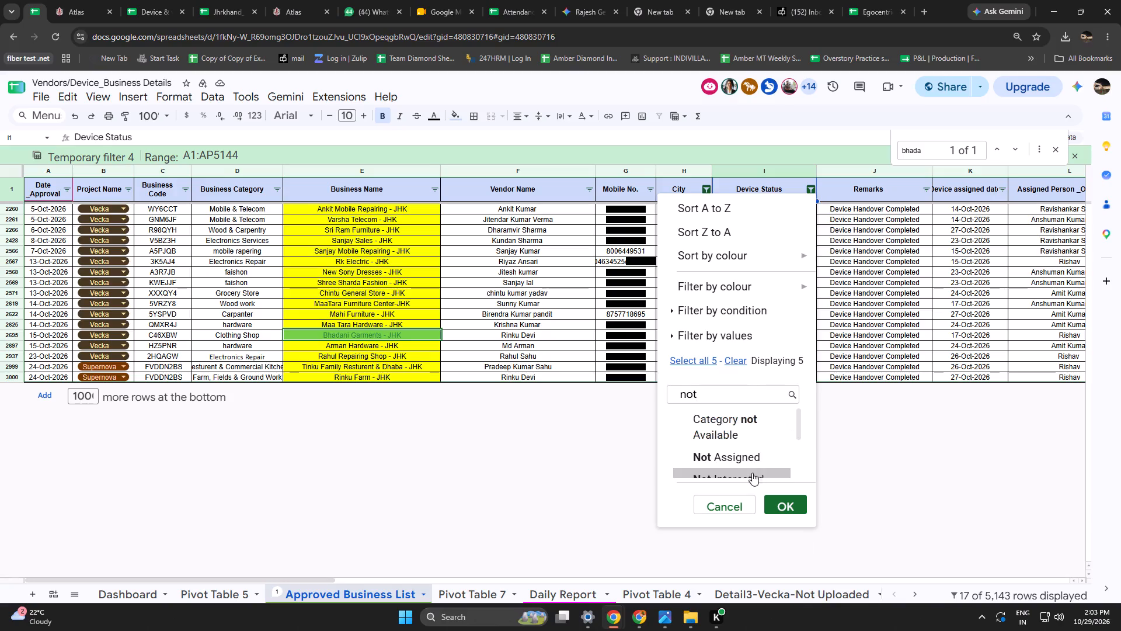
click(741, 465)
click(776, 502)
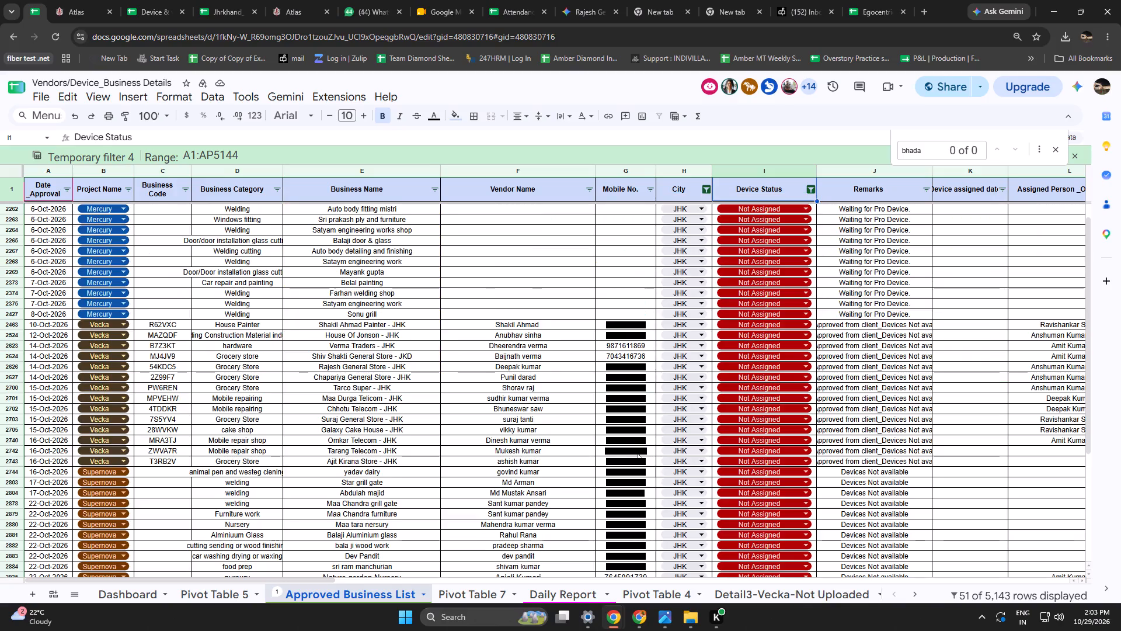
scroll(549, 337, down, 5)
scroll(669, 302, up, 3)
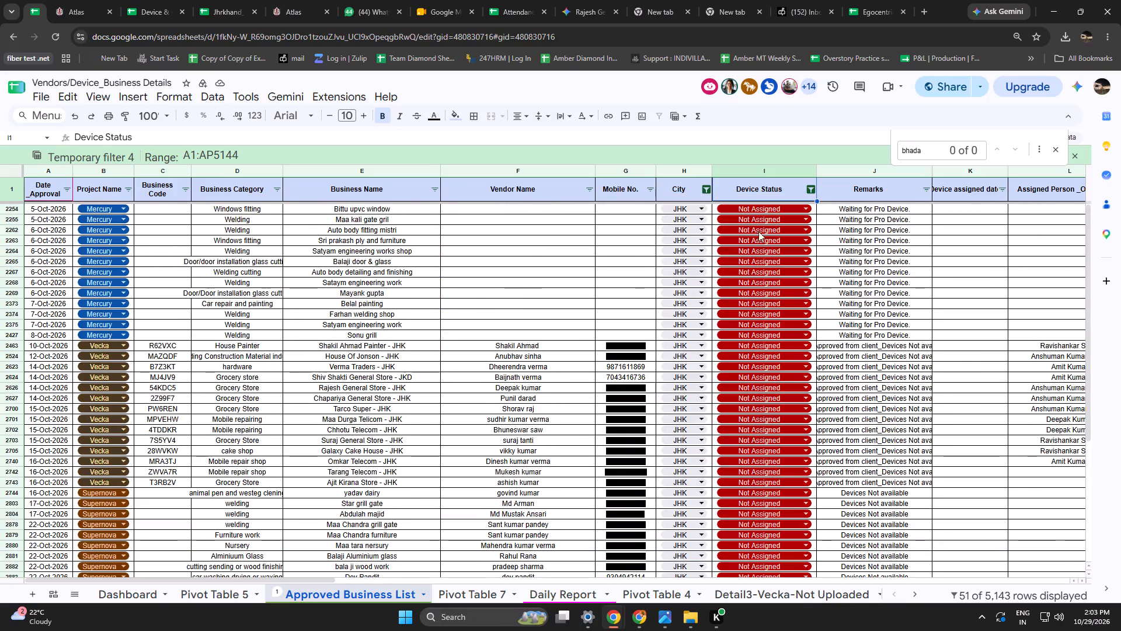
Clear the Device Status filter values and show only the JHK businesses marked Waiting for Approval.
click(810, 192)
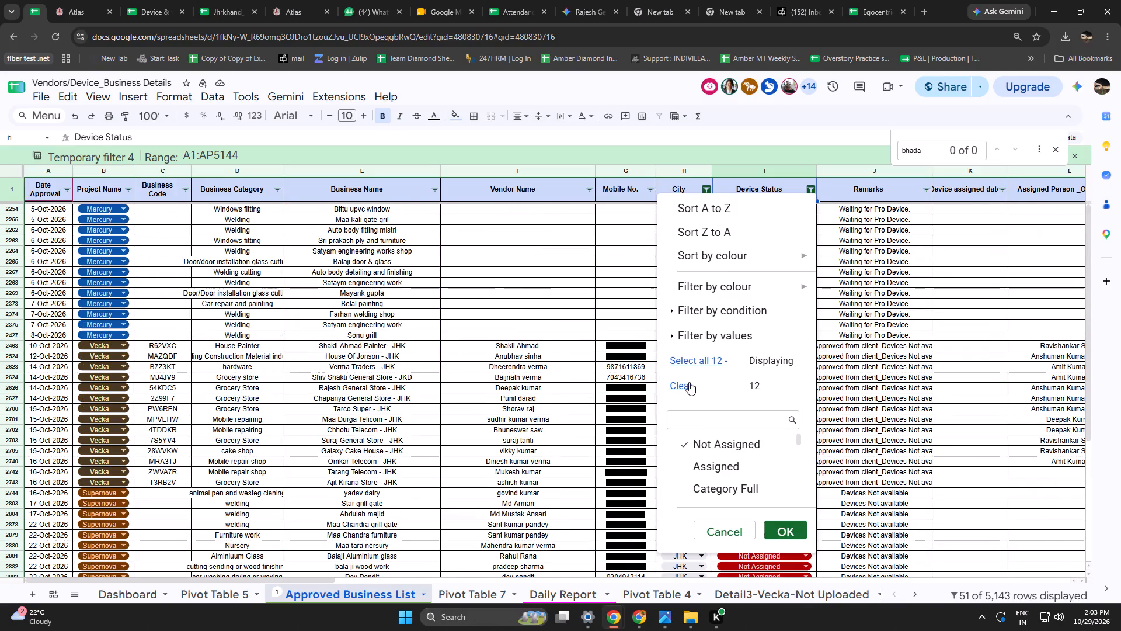
click(678, 382)
click(704, 424)
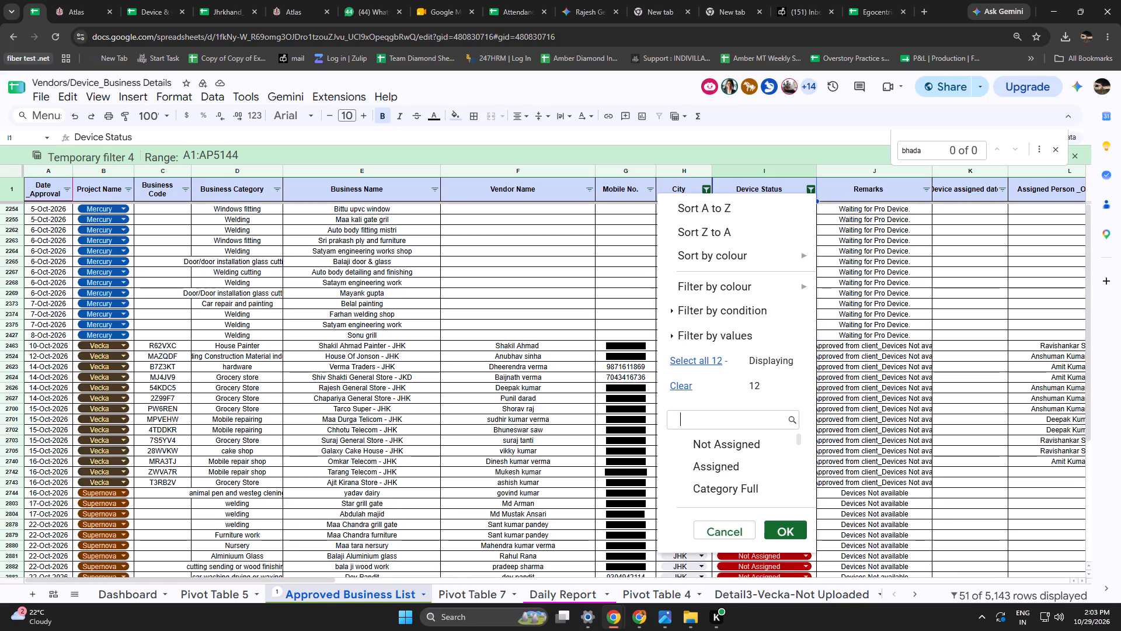
text(wa)
key(Return)
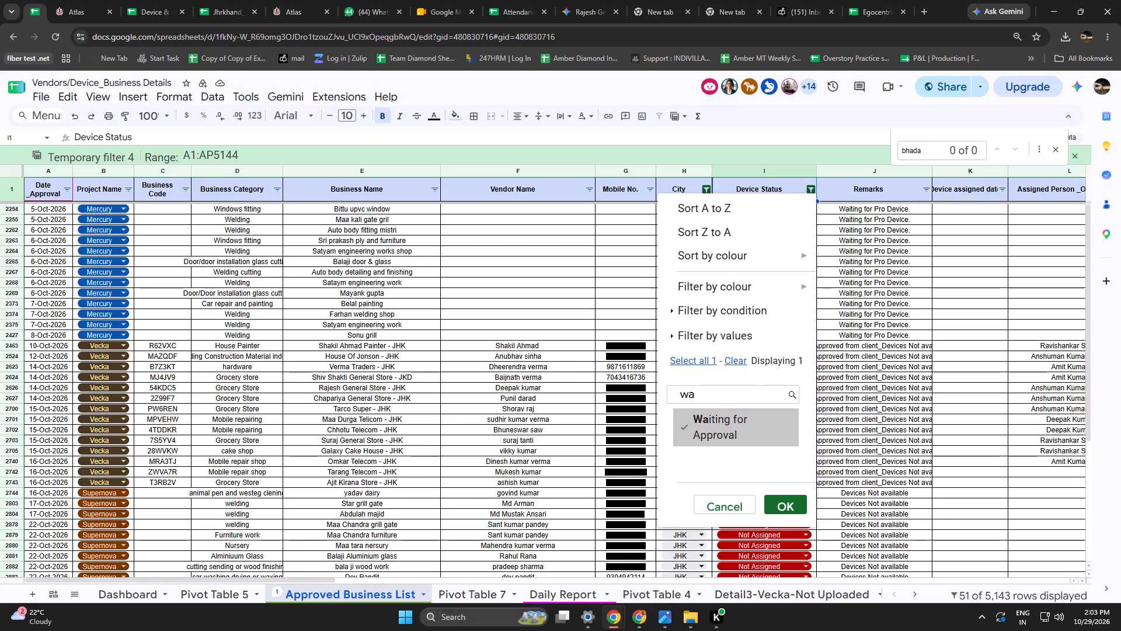
click(778, 502)
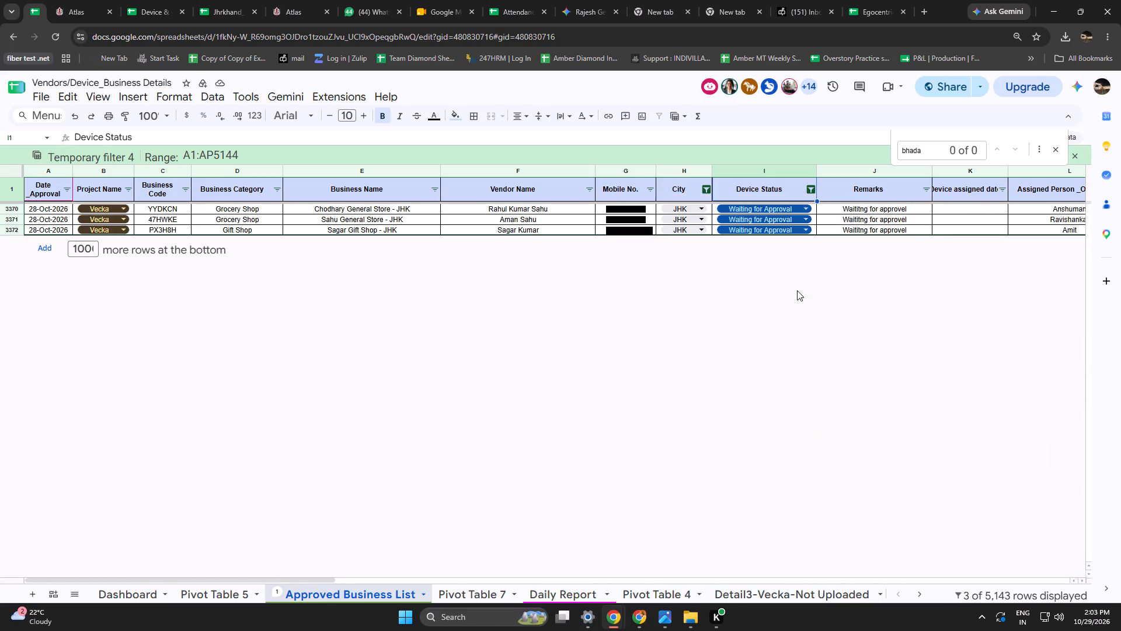
Add Re Upload to the Device Status filter alongside Waiting for Approval and check the remark on the Re Upload row.
click(809, 188)
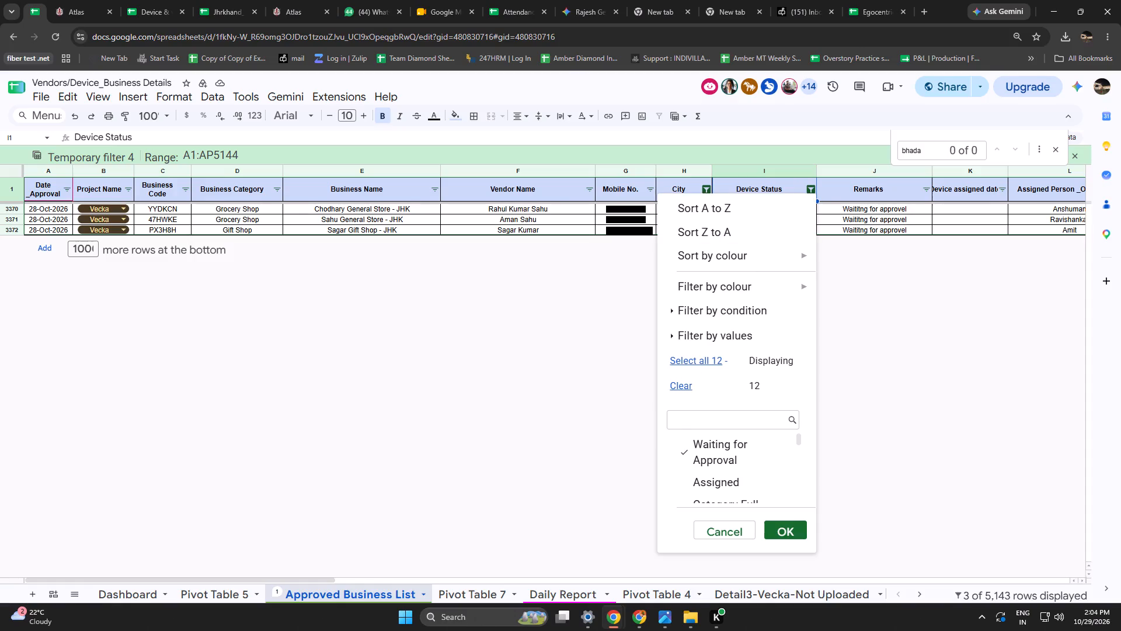
click(696, 415)
text(re)
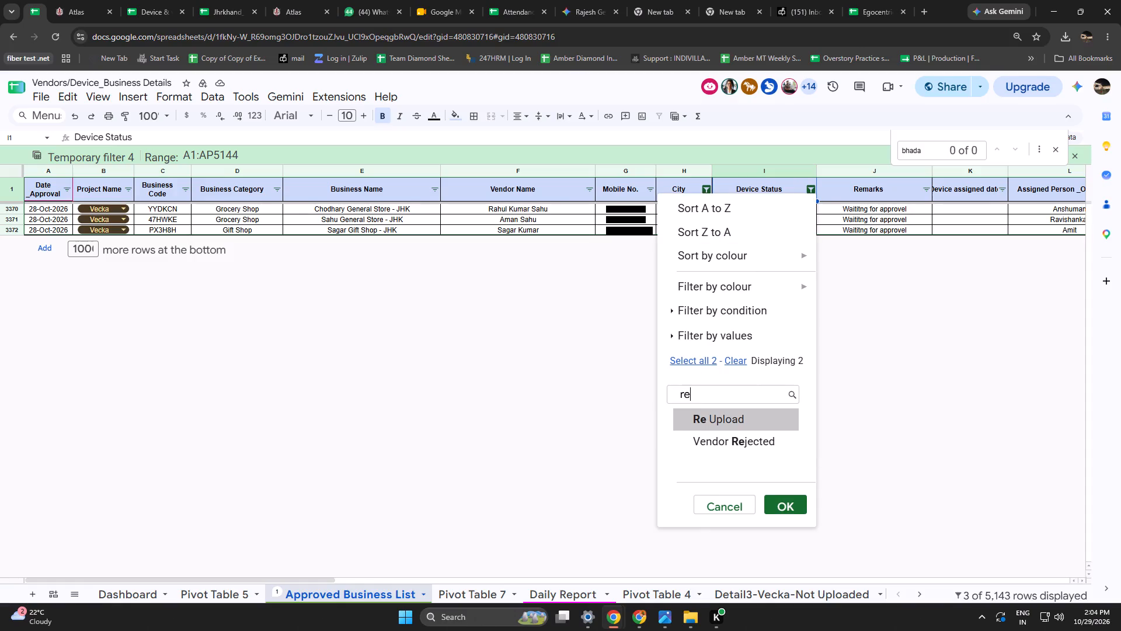
click(715, 423)
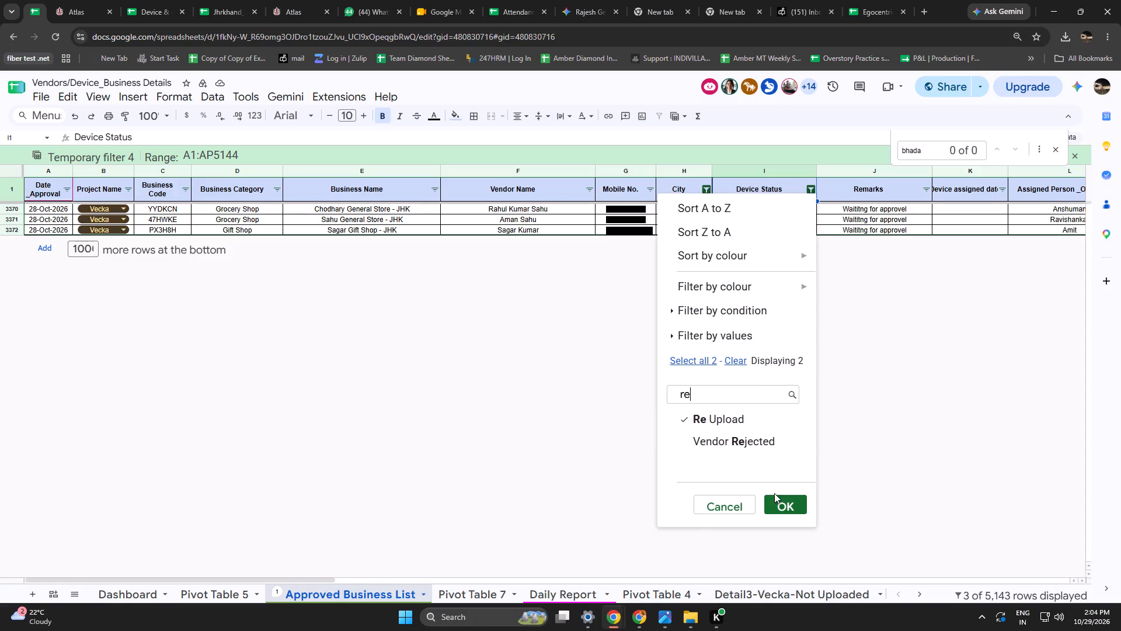
click(781, 503)
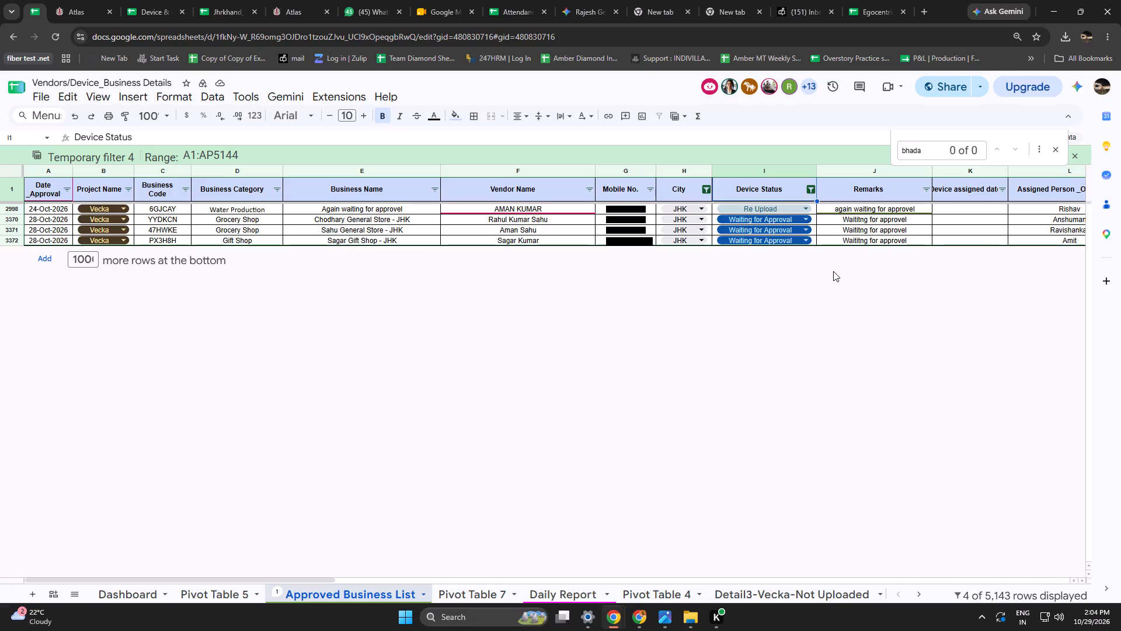
click(856, 210)
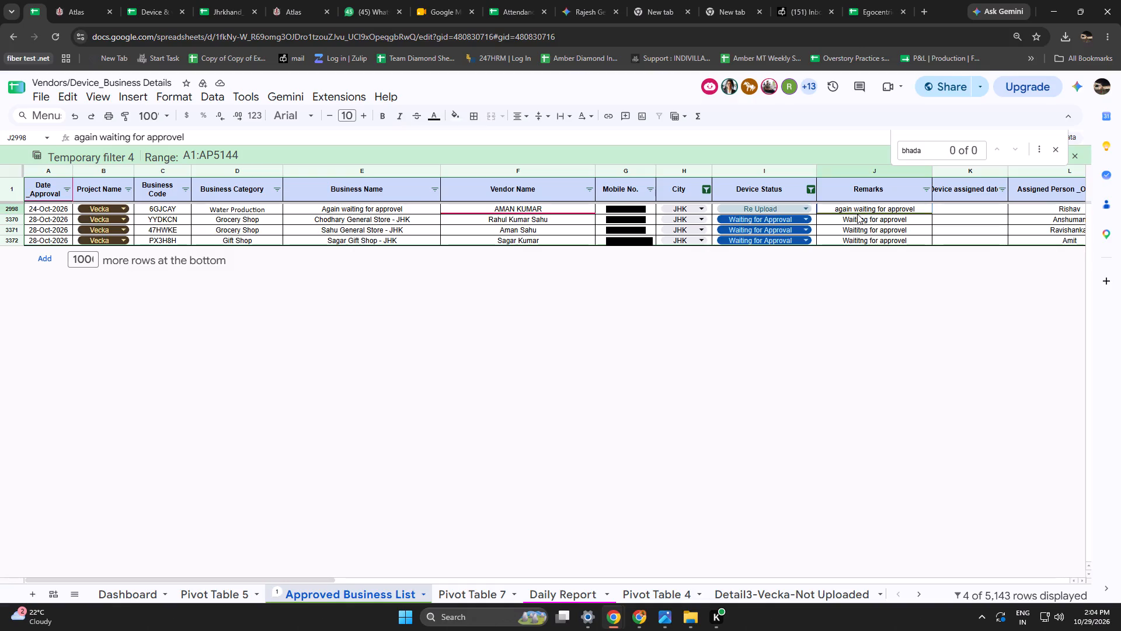
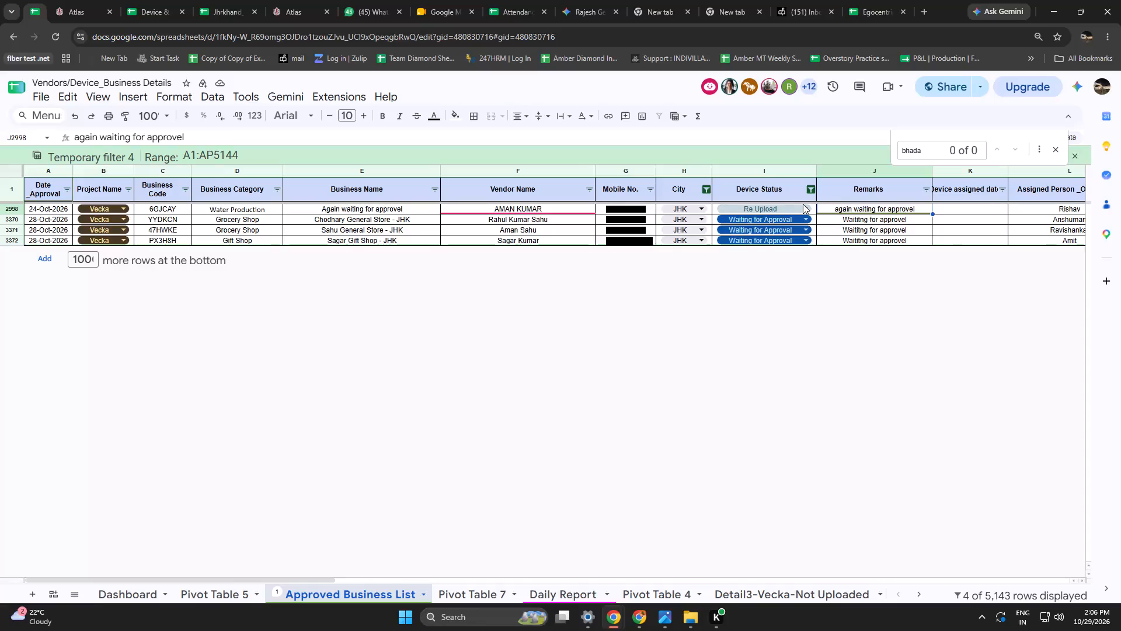
Set the Device Status of the Re Upload row and the first Waiting for Approval row to Not Assigned.
click(797, 208)
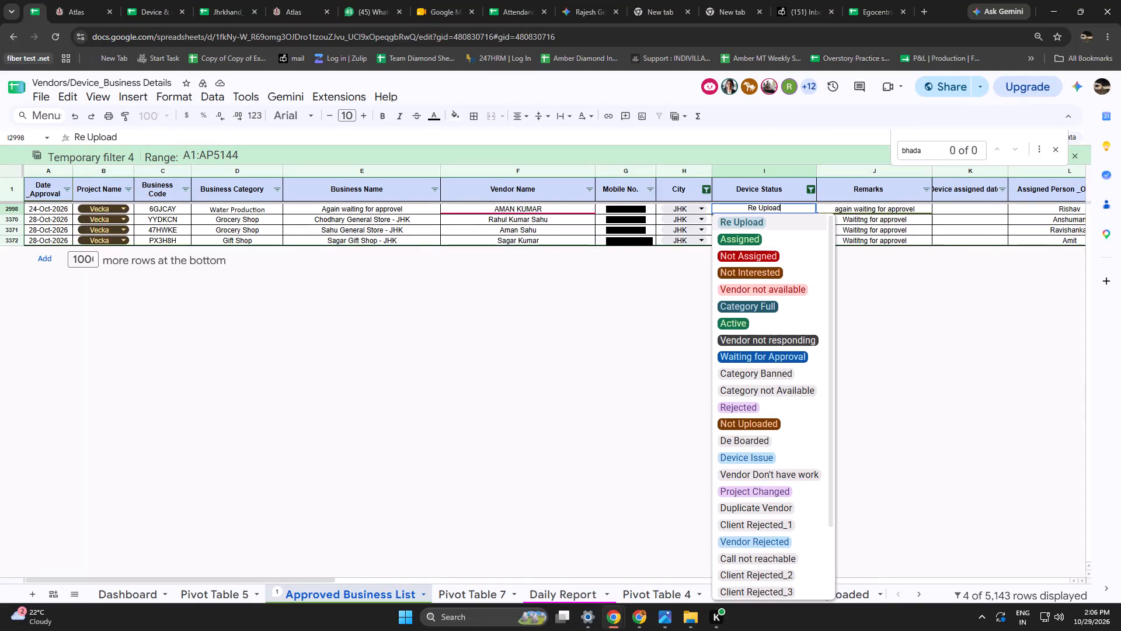
click(753, 258)
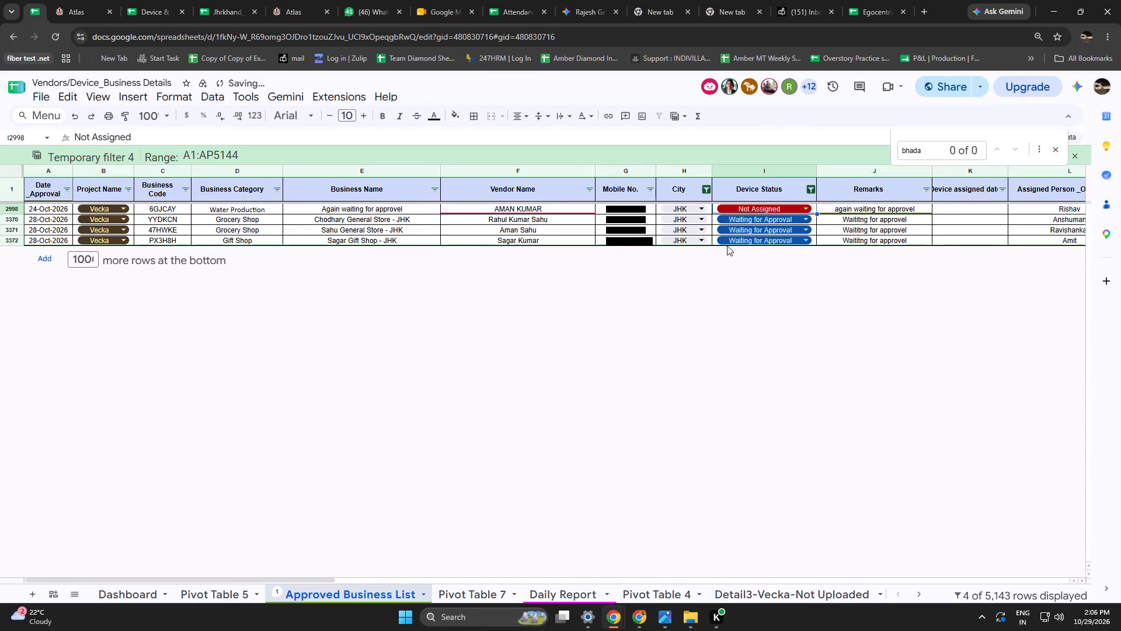
click(746, 221)
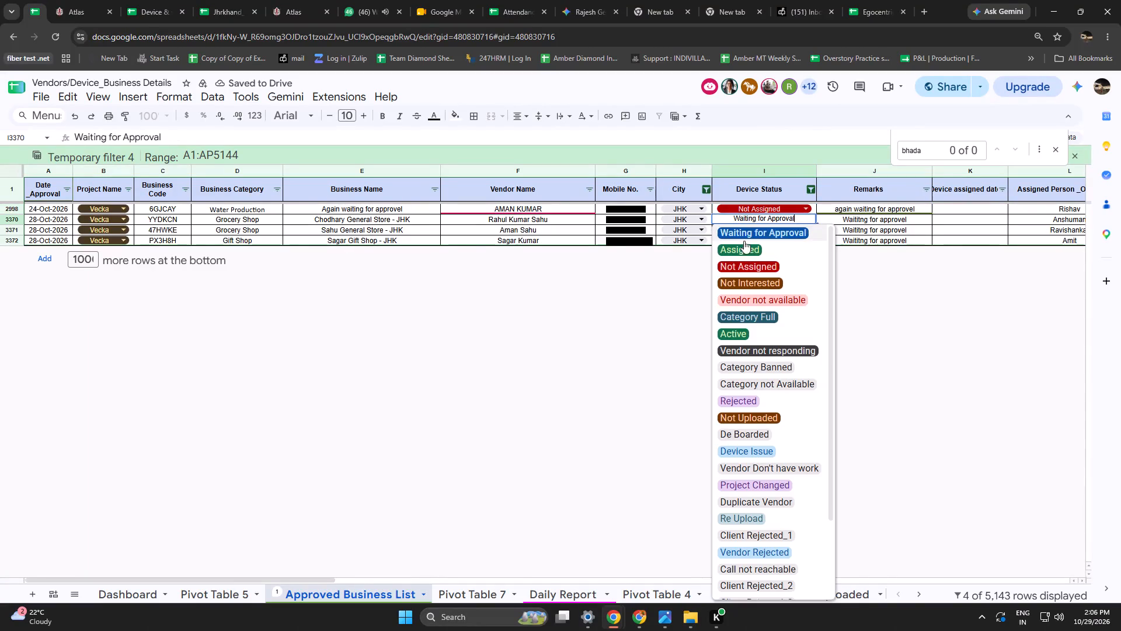
click(742, 259)
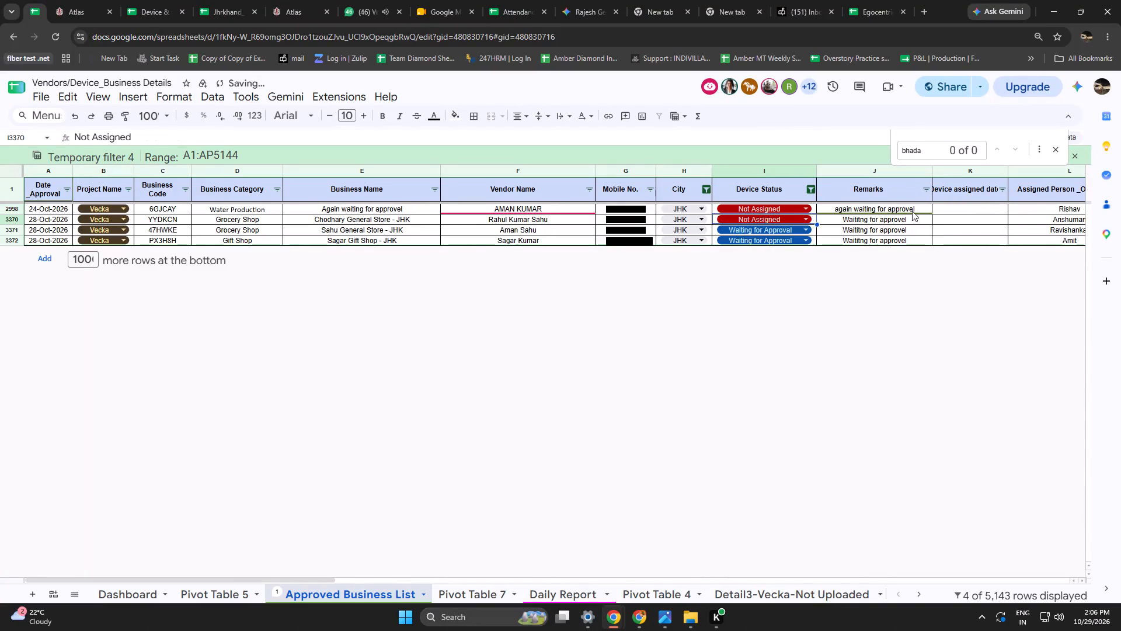
Clear the remarks of the two Not Assigned rows, 6GJCAY and YYDKCN.
drag(904, 209, 902, 217)
key(BackSpace)
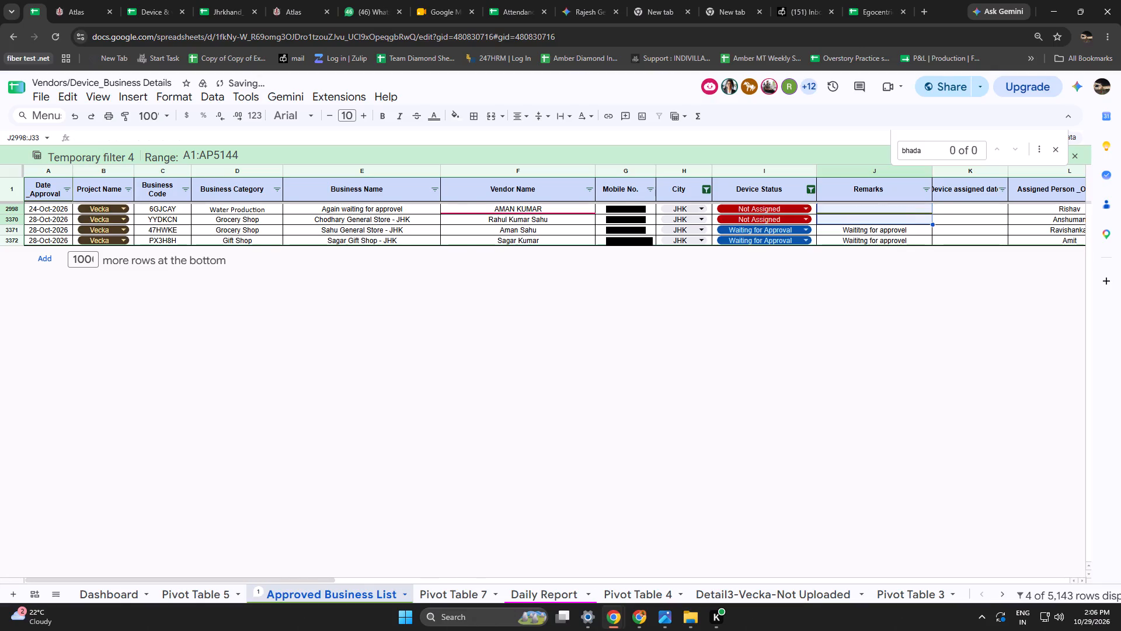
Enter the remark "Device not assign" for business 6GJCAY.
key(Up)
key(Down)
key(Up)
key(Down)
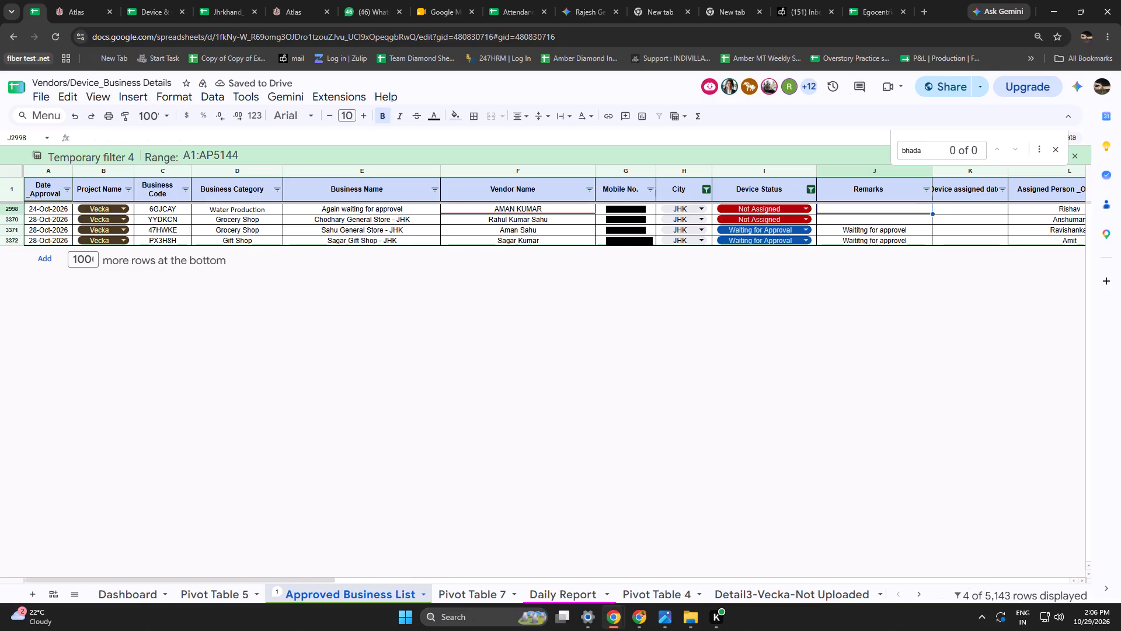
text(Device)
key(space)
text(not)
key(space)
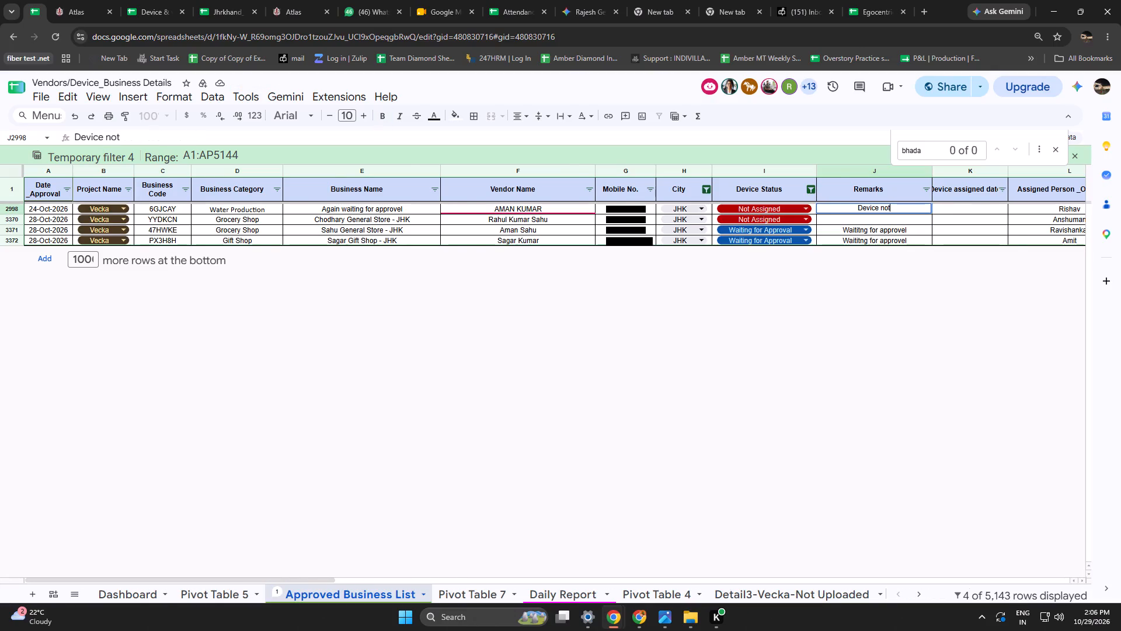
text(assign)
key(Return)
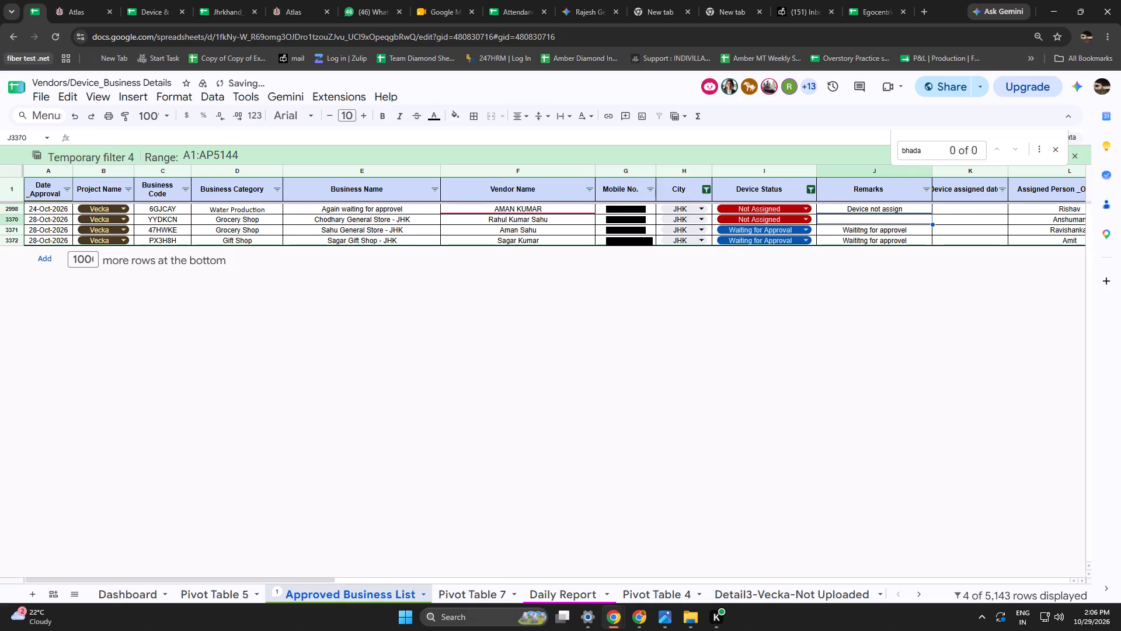
Replace the remark for business 6GJCAY with "Device not avalible".
key(Up)
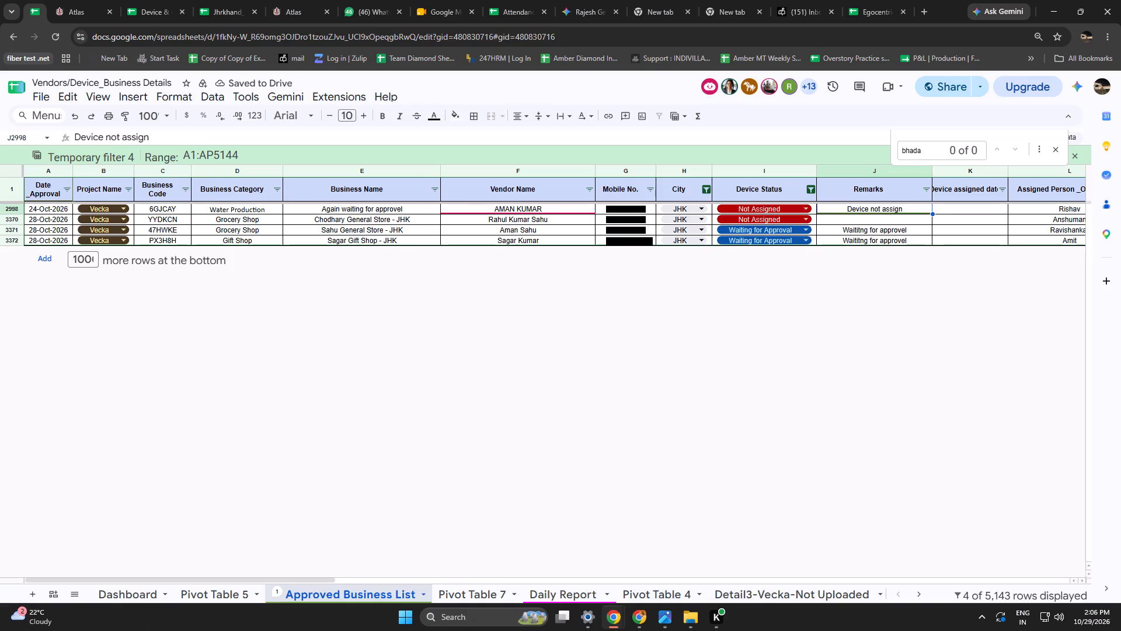
text(Device)
key(space)
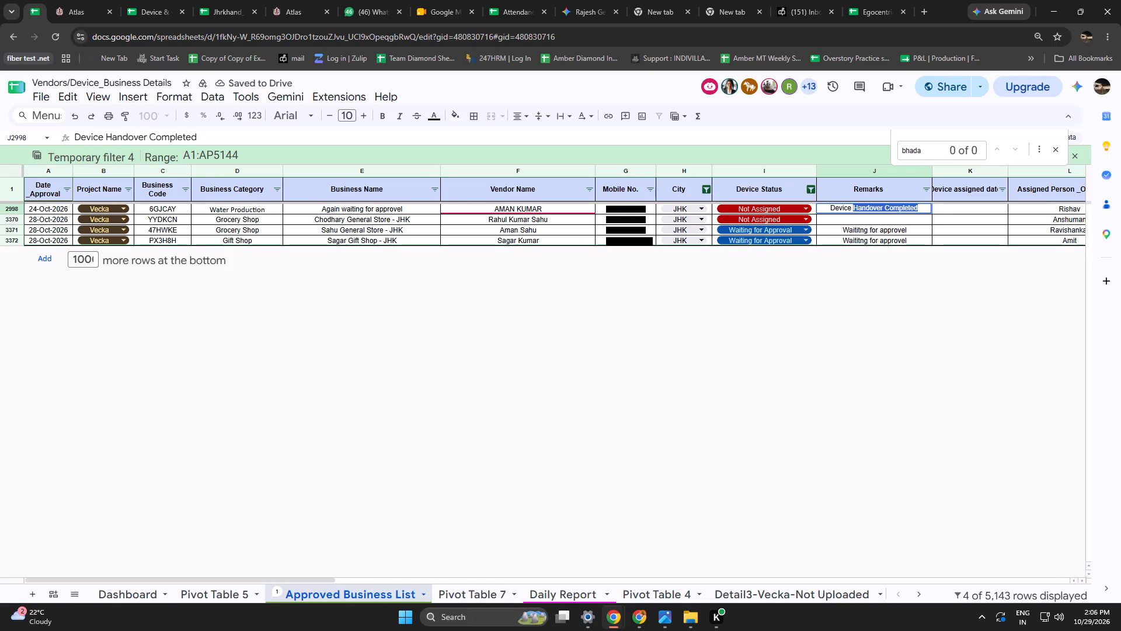
key(b)
key(BackSpace)
text(not avalible)
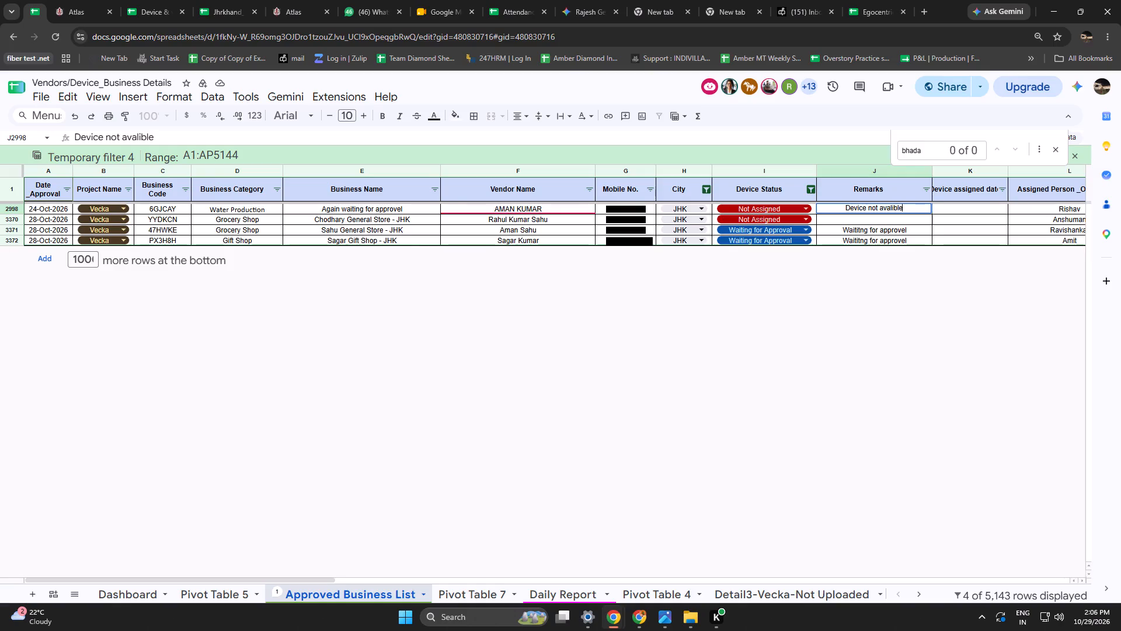
key(Return)
Copy the "Device not avalible" remark from business 6GJCAY to business YYDKCN in the row below.
key(Up)
key(ctrl+c)
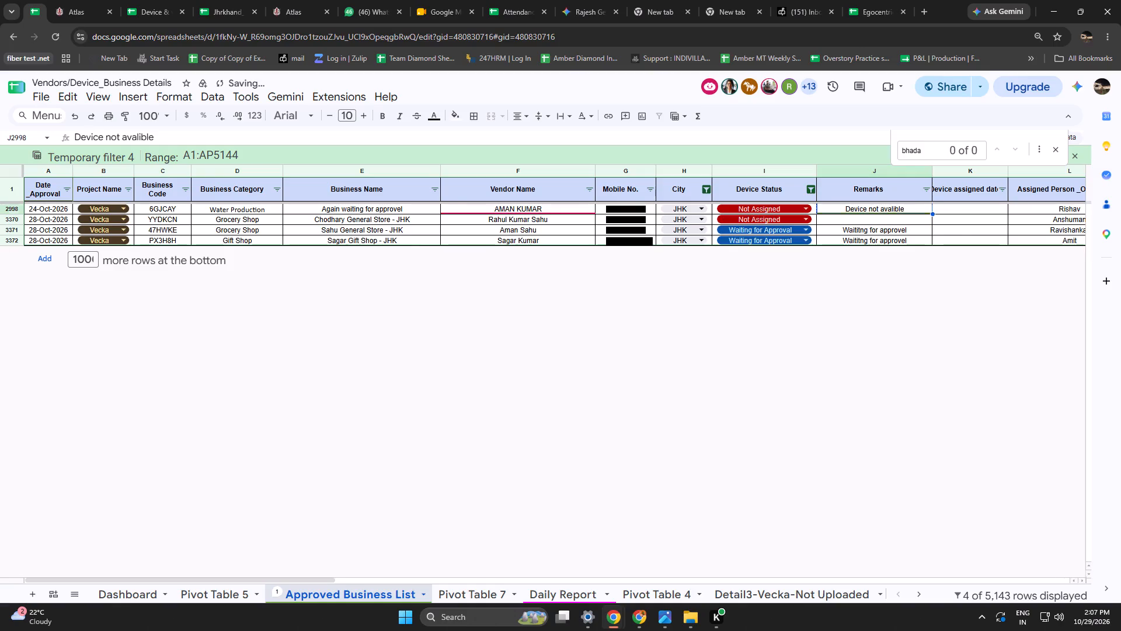
key(Down)
key(ctrl+v)
key(Up)
key(Up)
key(Down)
key(Down)
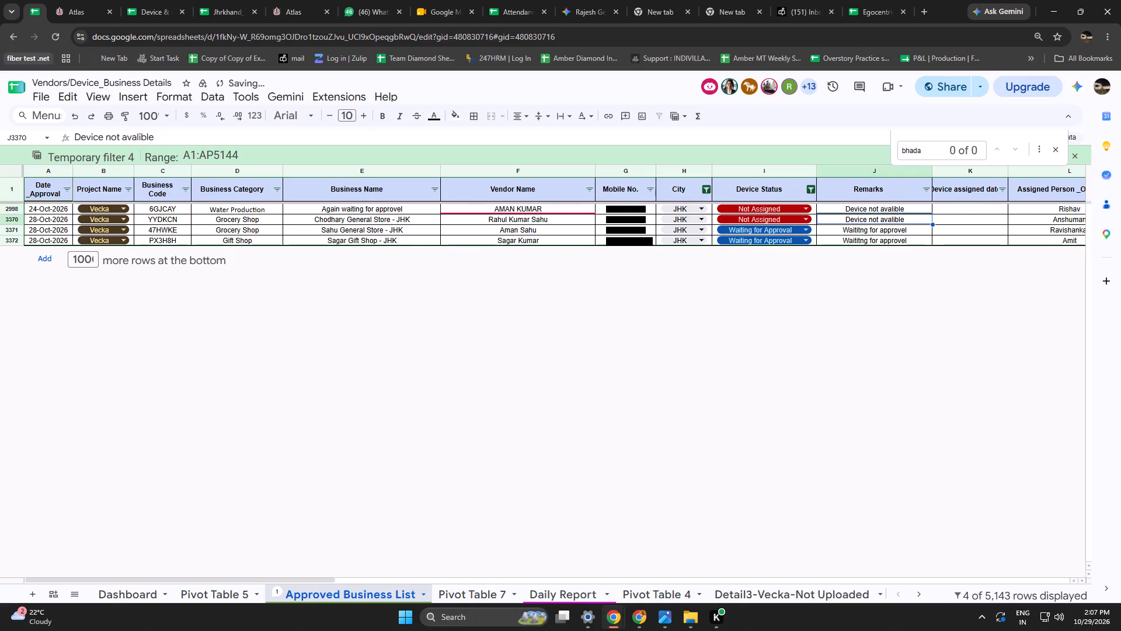
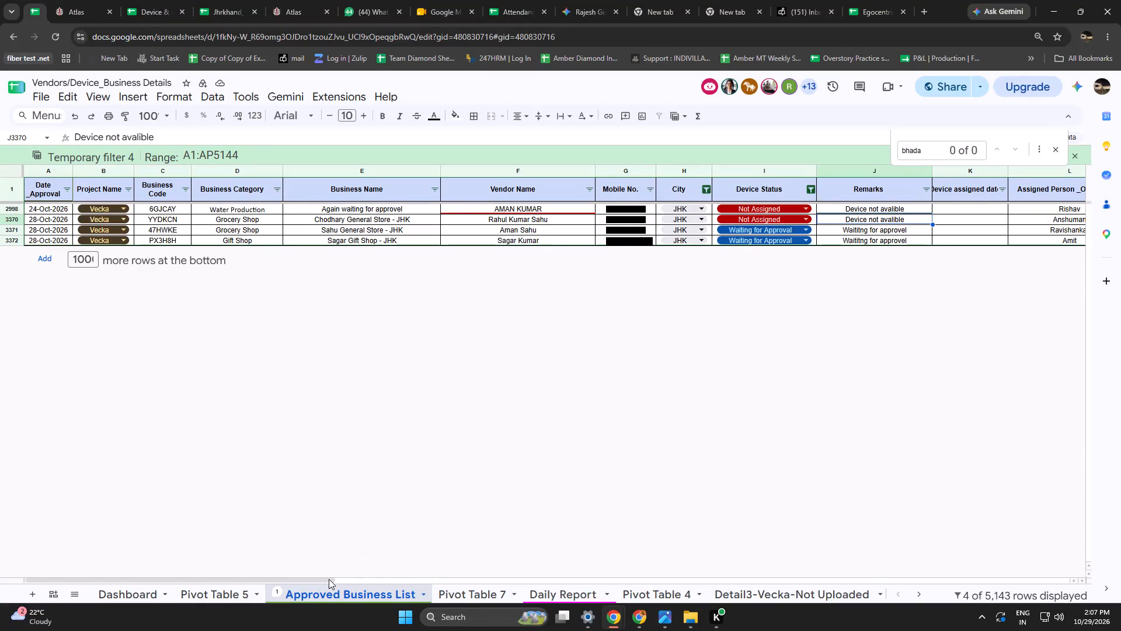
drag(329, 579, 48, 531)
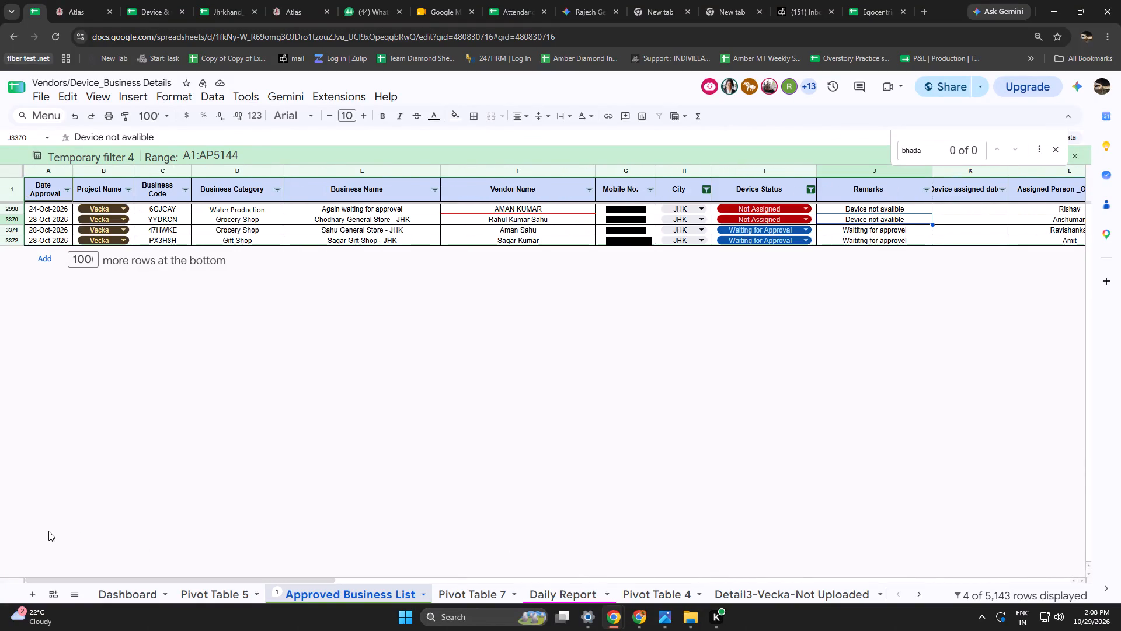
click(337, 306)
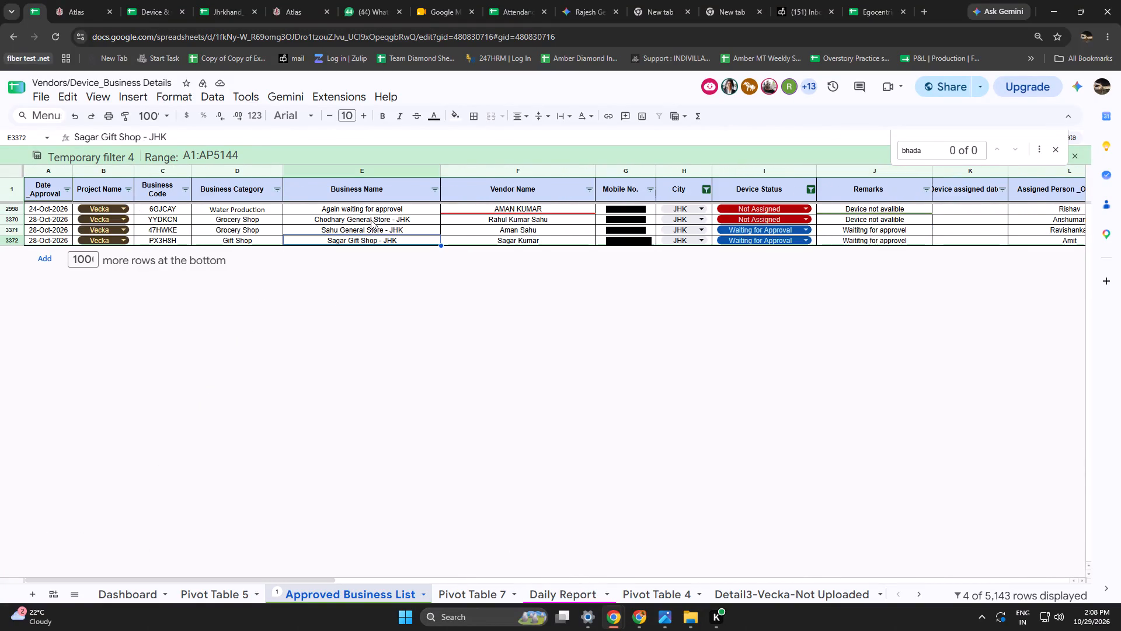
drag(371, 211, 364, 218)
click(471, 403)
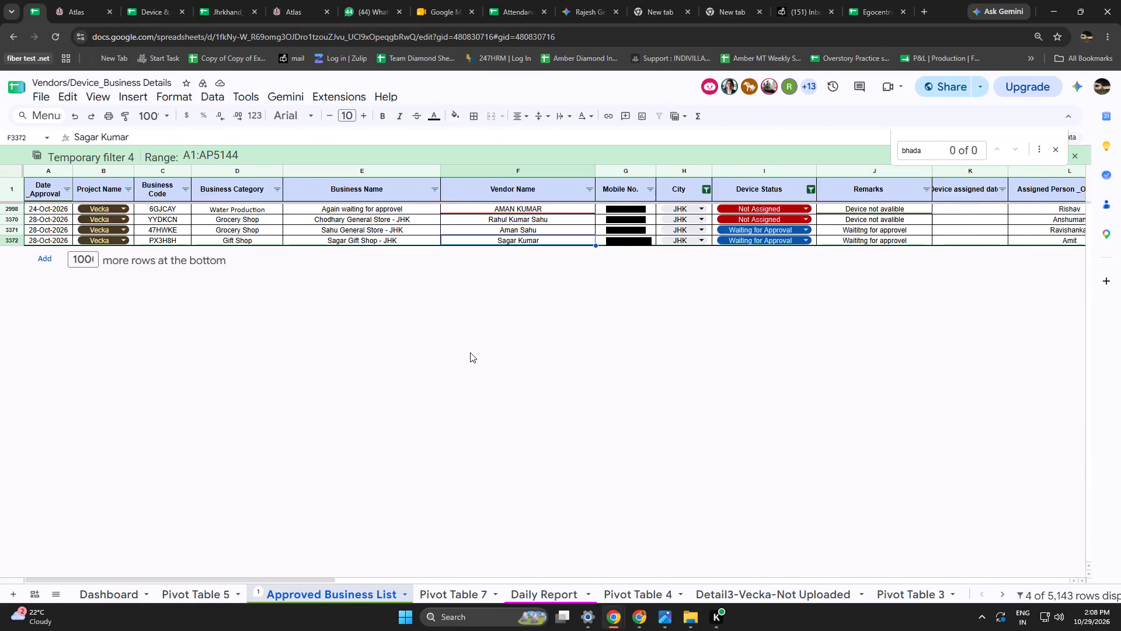
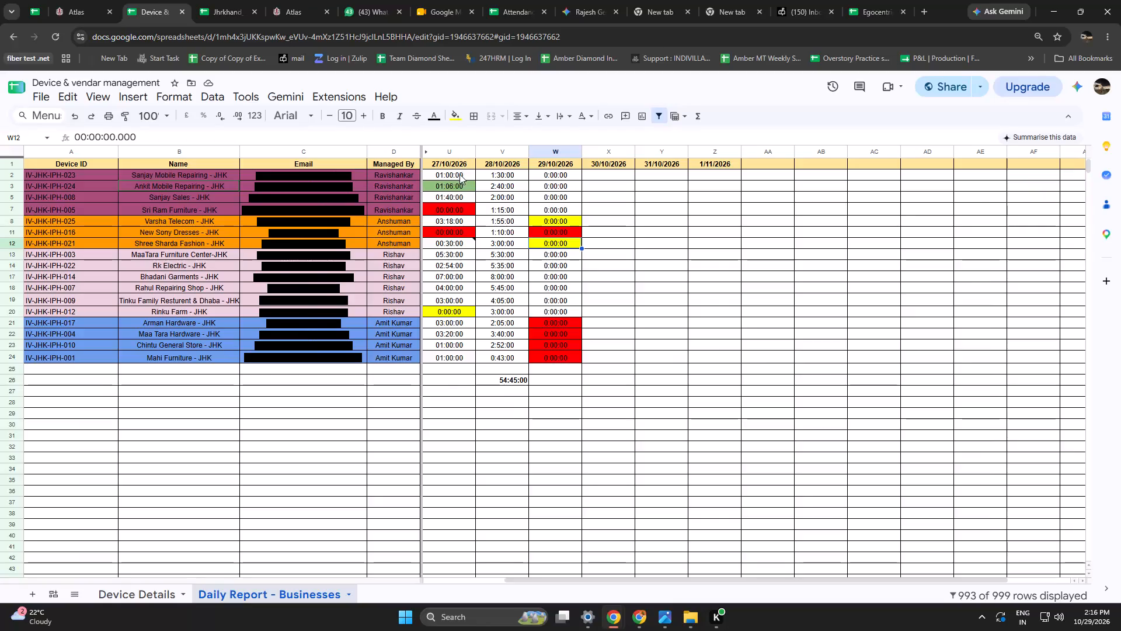
Check the sum of the 27/10/2026 hours for the listed active businesses.
drag(459, 174, 467, 300)
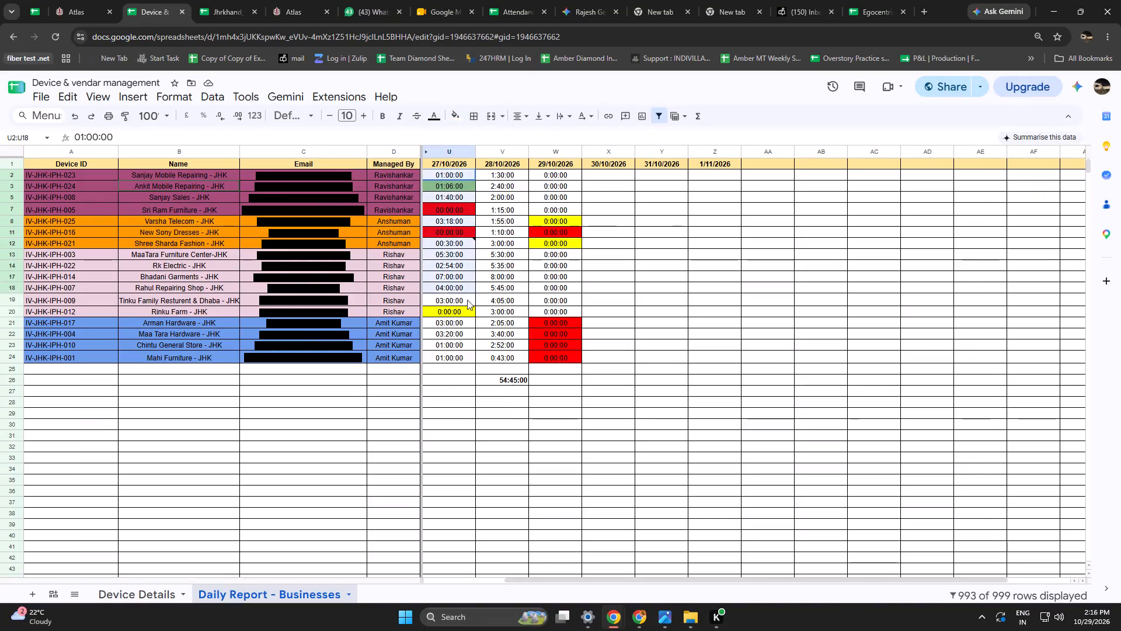
drag(467, 300, 461, 360)
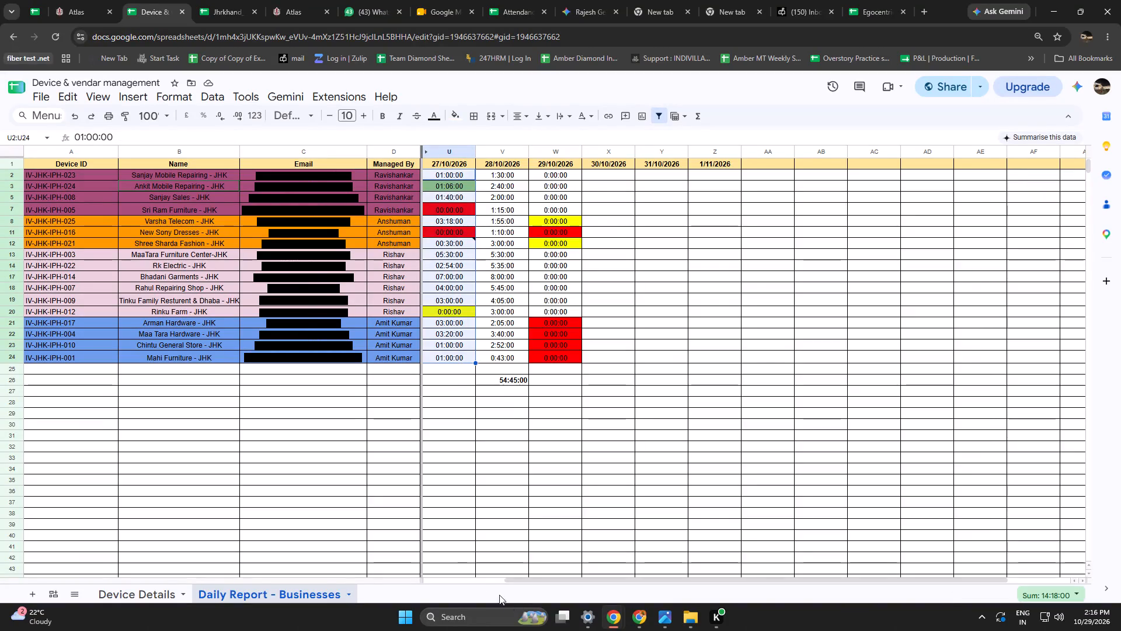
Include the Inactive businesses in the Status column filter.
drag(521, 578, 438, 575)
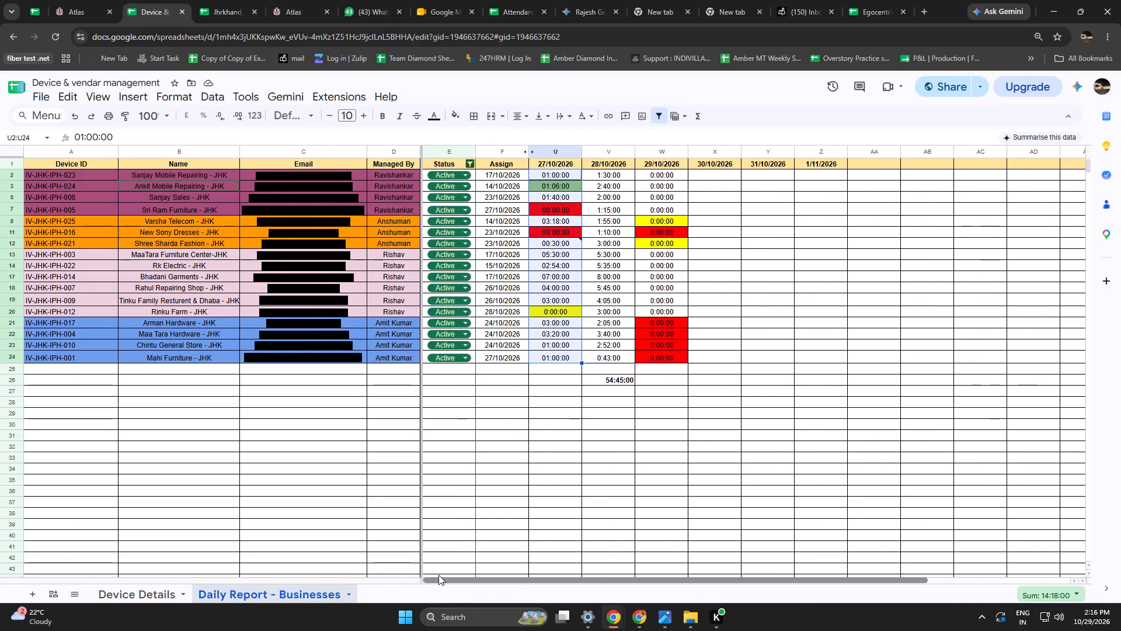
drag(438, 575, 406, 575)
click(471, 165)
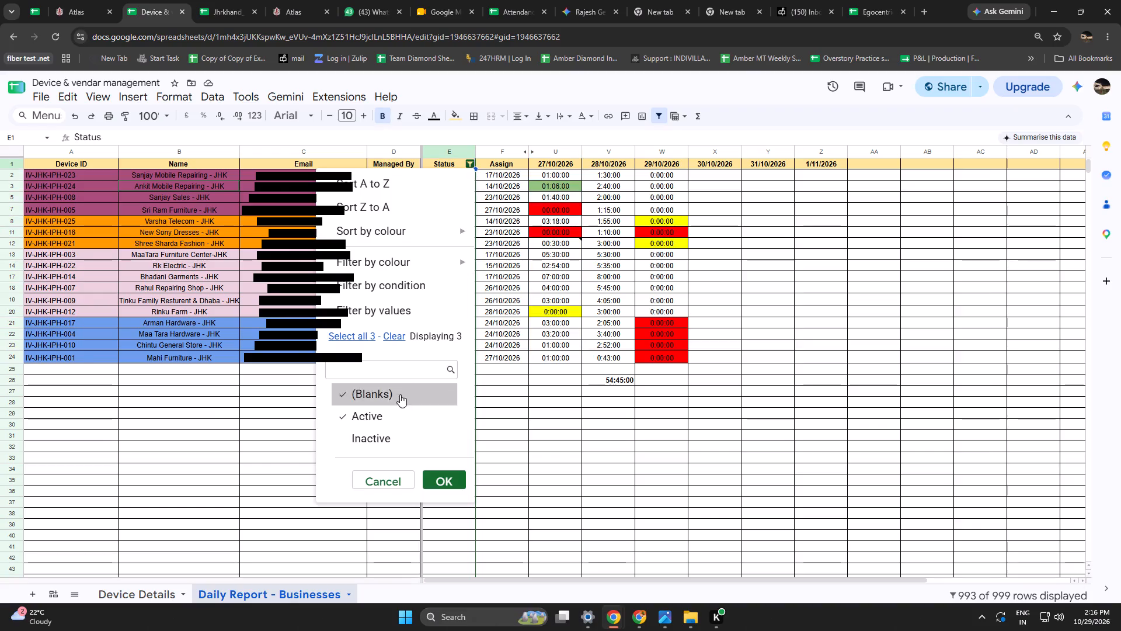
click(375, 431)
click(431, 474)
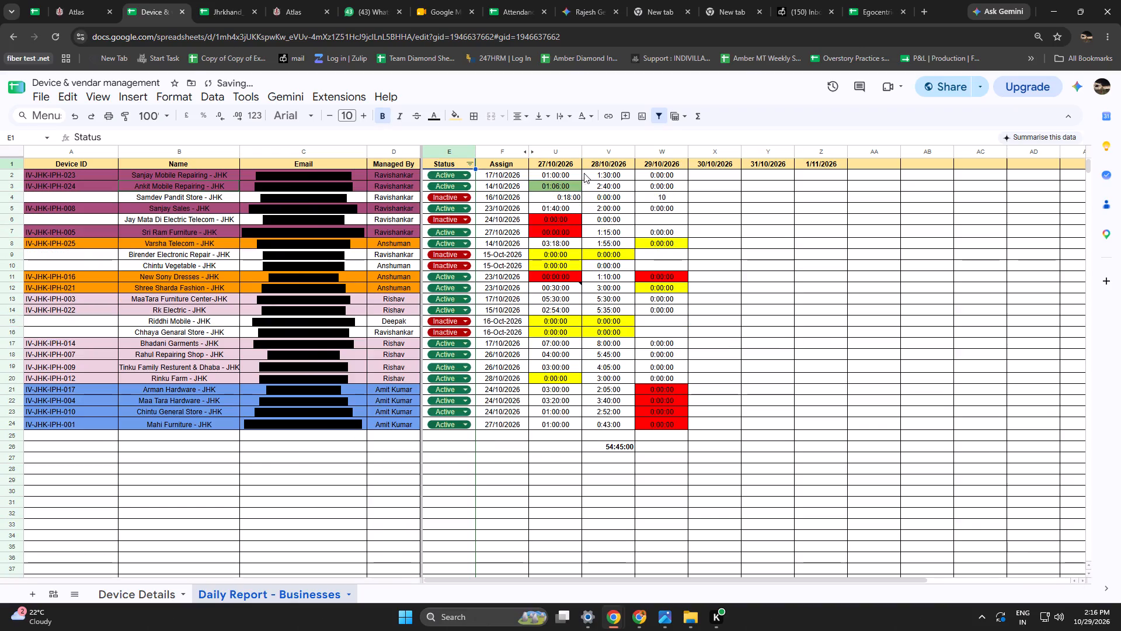
Check the sum of the 27/10/2026 hours across both active and inactive businesses.
drag(569, 173, 549, 432)
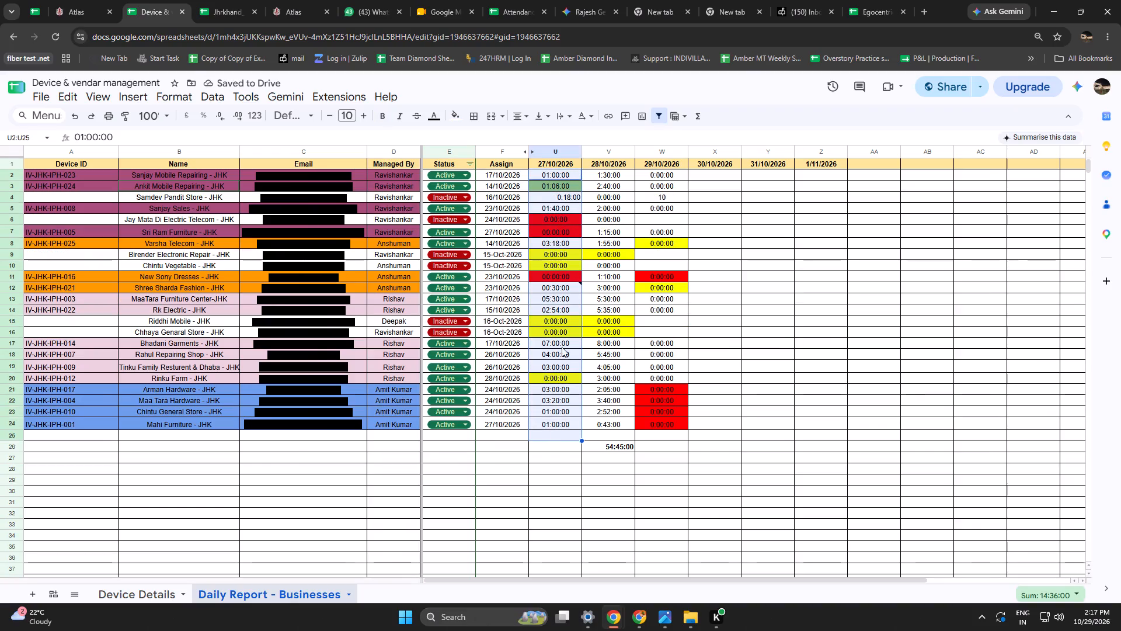
click(821, 400)
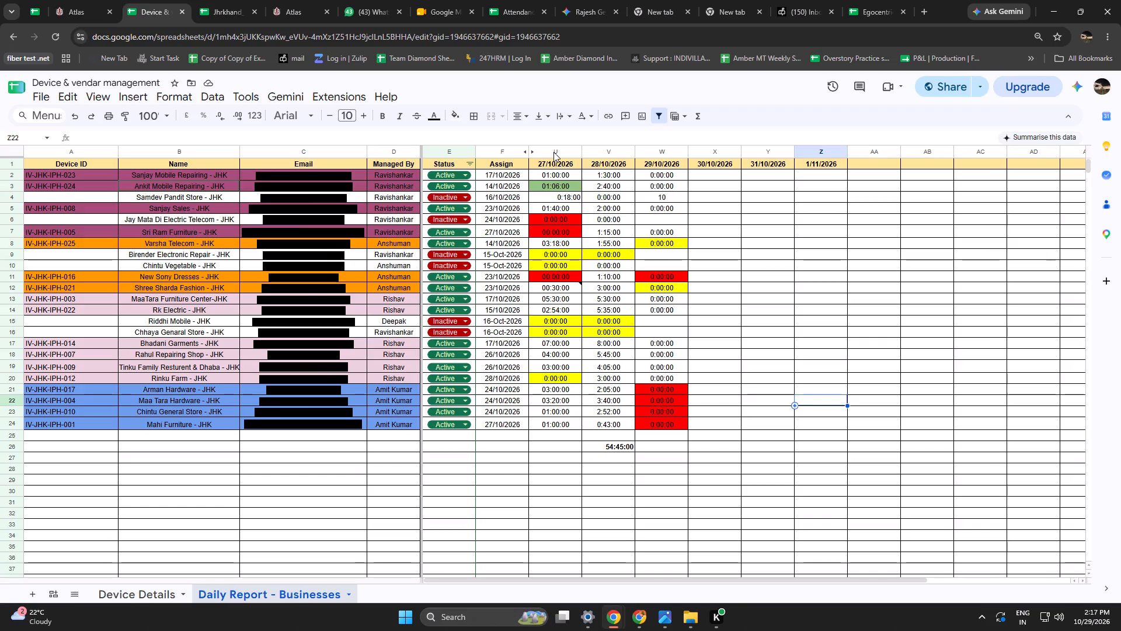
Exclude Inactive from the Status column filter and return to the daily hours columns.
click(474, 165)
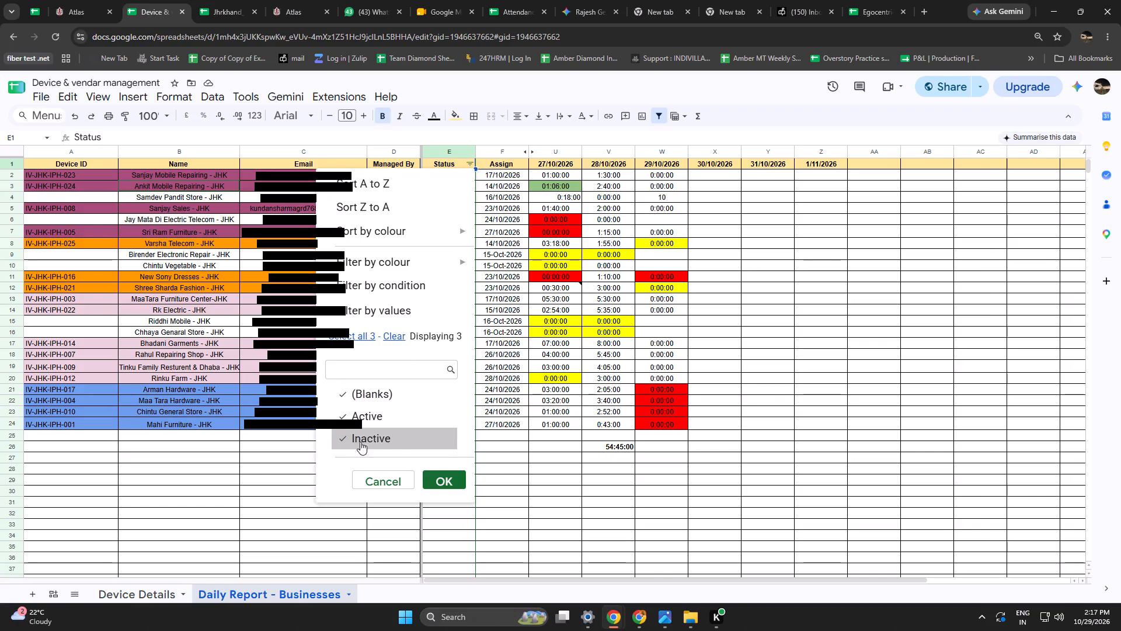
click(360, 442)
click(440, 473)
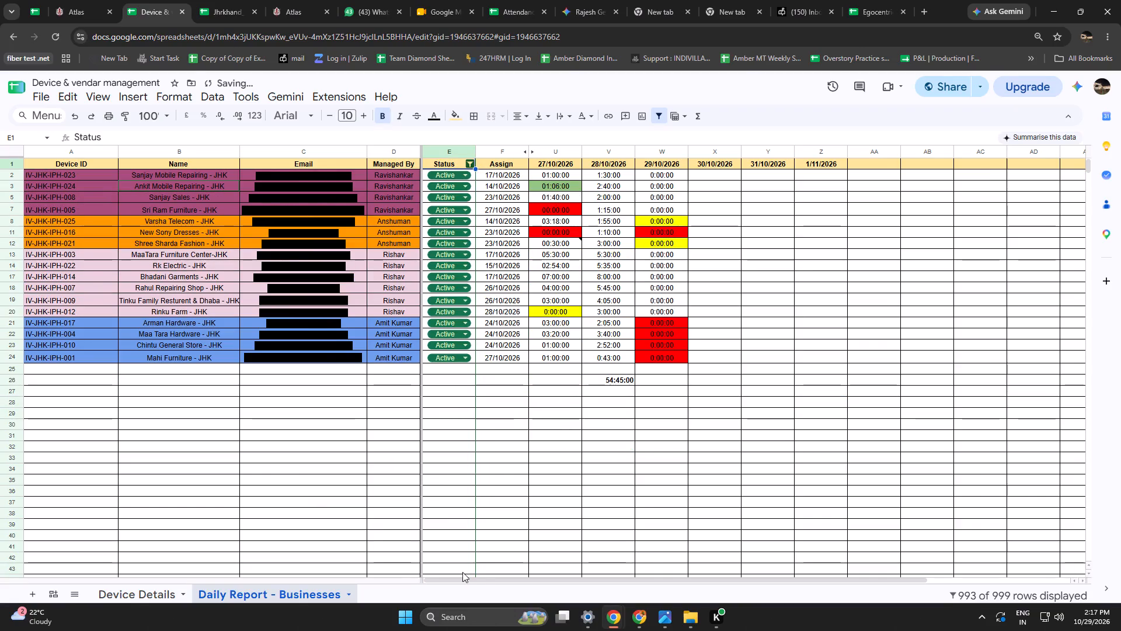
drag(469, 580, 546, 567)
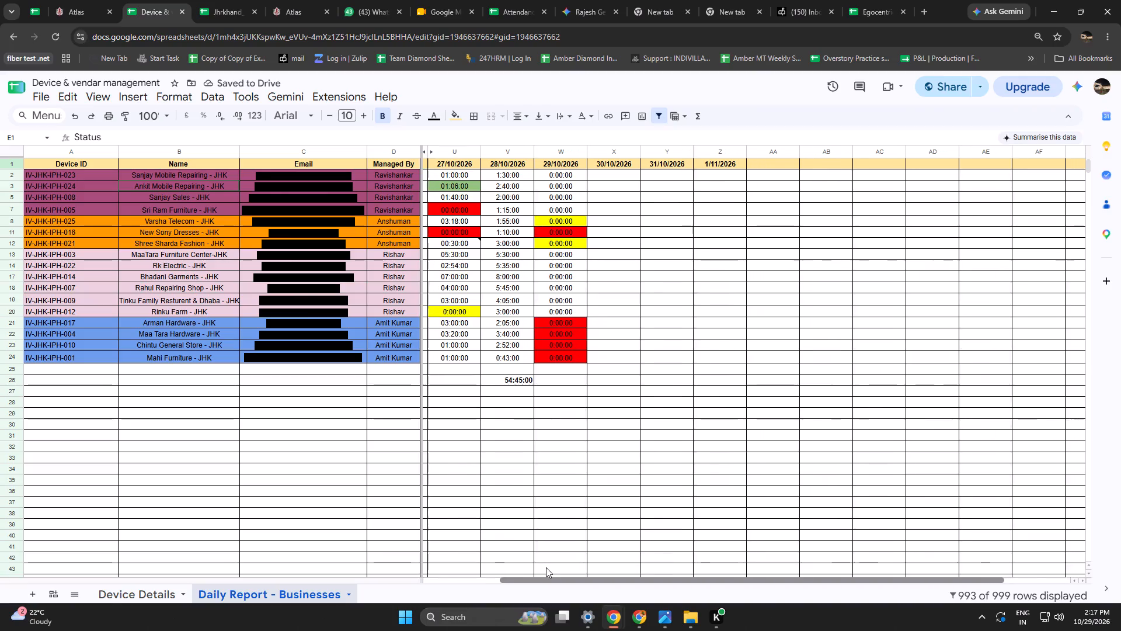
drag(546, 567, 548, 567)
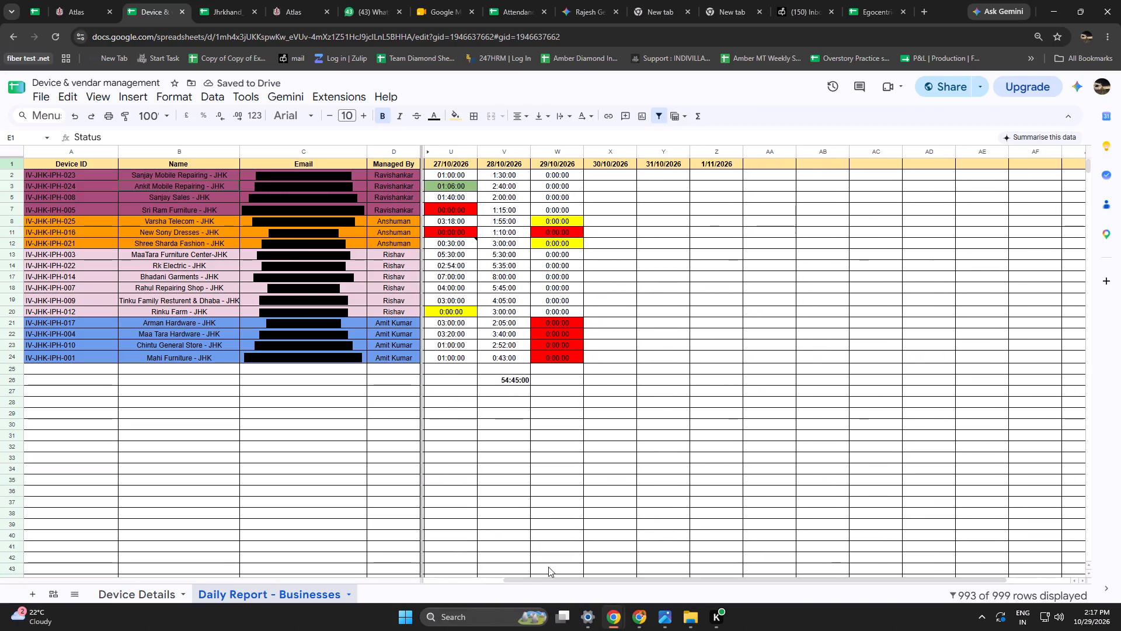
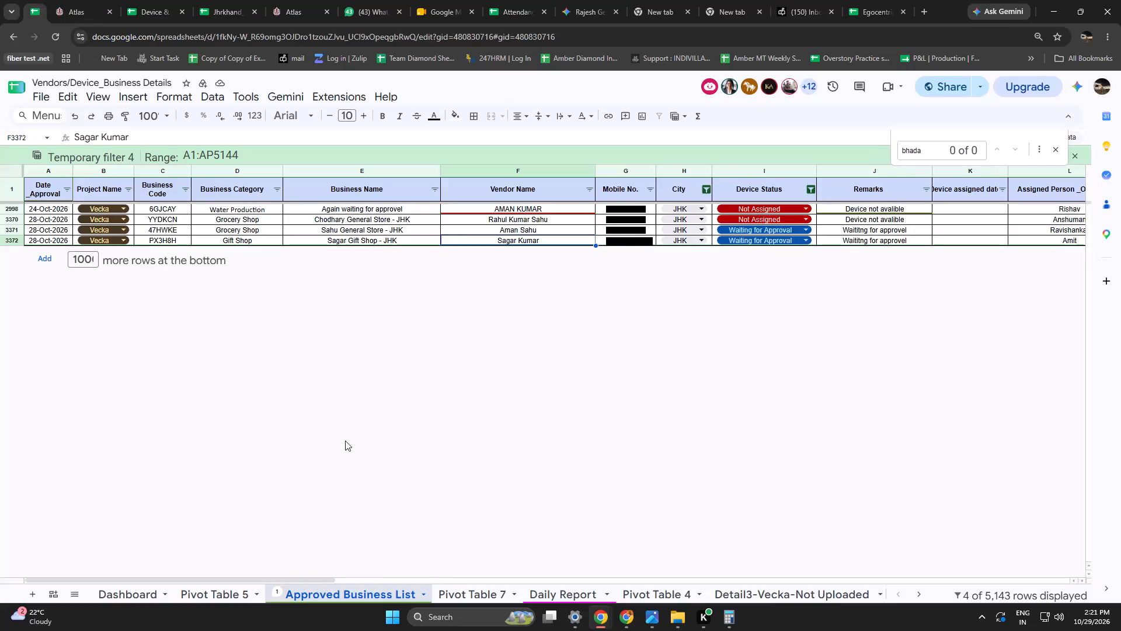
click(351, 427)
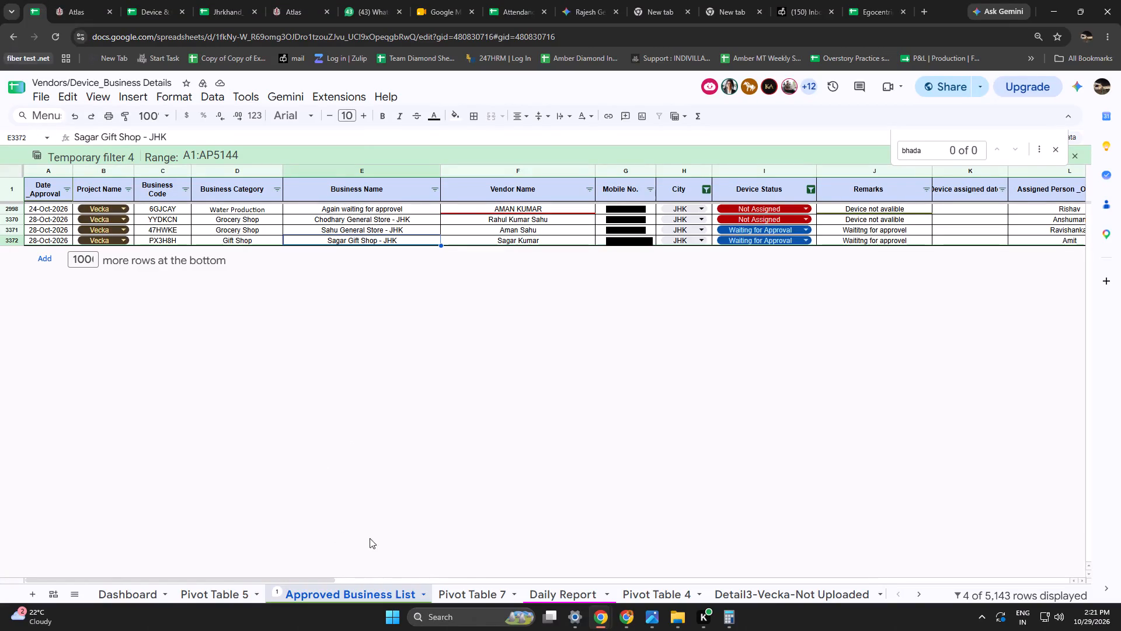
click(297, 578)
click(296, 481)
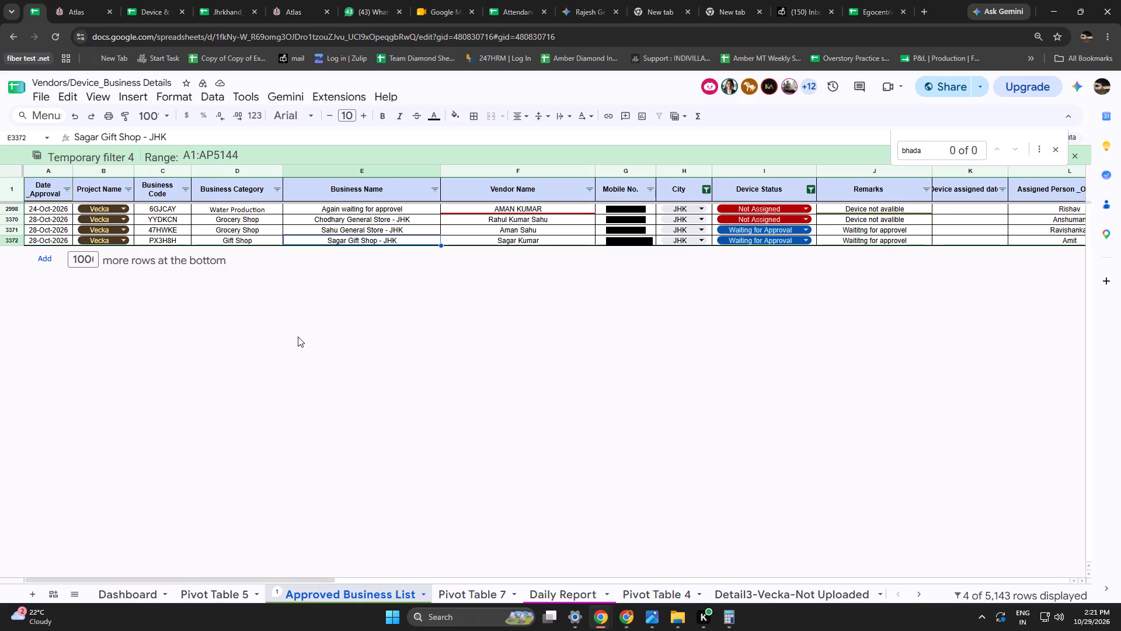
Close the find box and discard the temporary filter view on the Approved Business List sheet without saving it.
click(1056, 143)
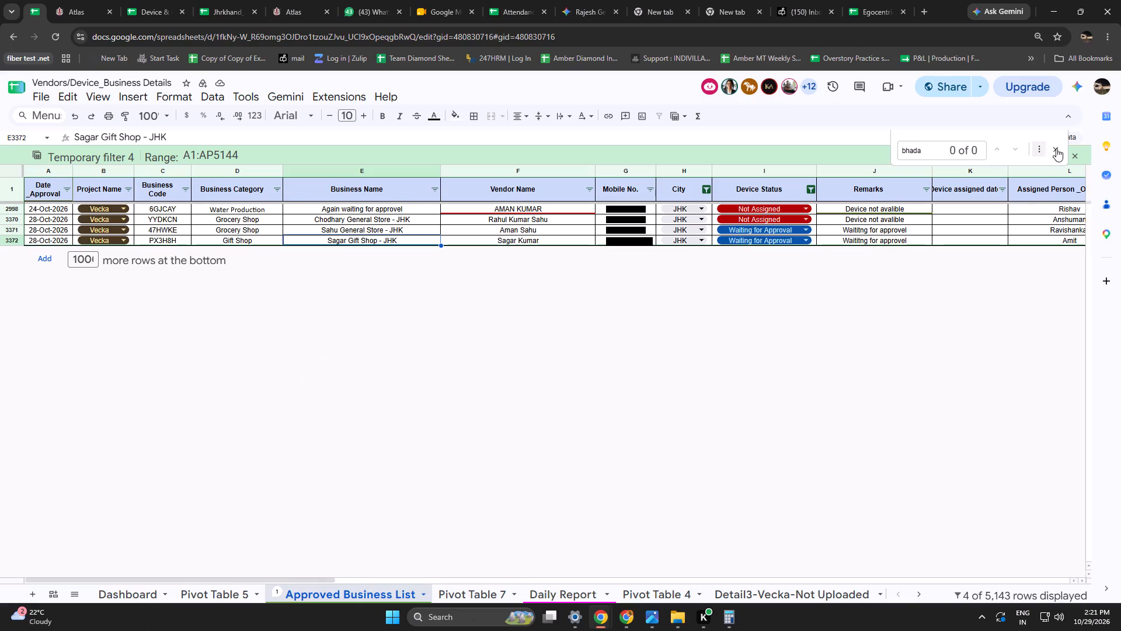
click(1054, 150)
click(1074, 154)
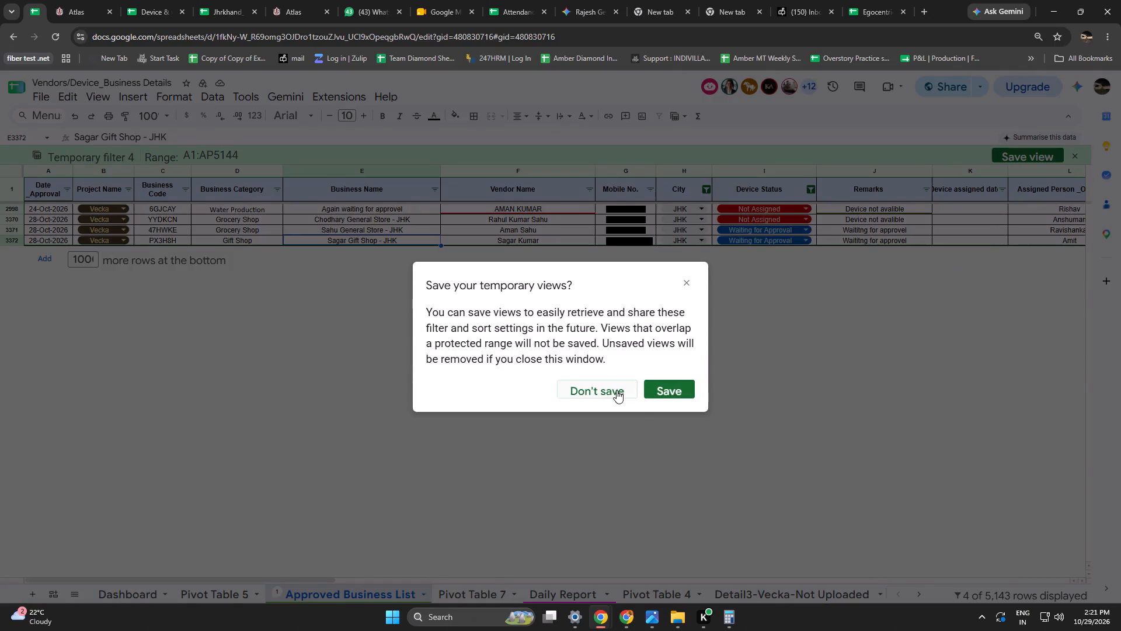
click(617, 390)
Create a new filter view covering the entire Approved Business List sheet.
click(8, 149)
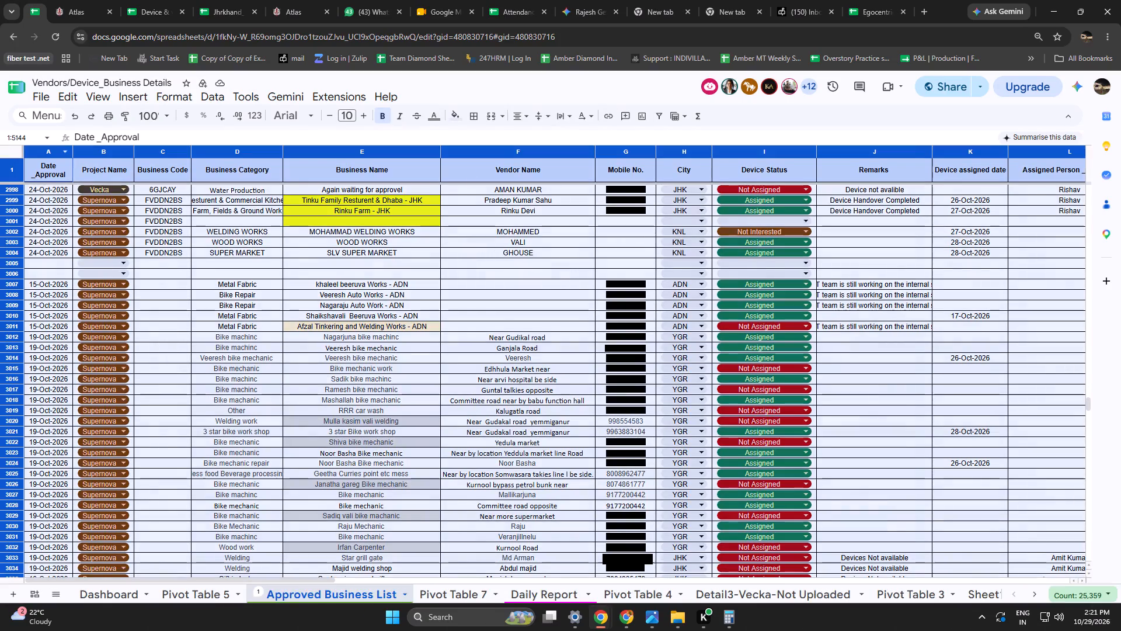
click(675, 124)
click(675, 120)
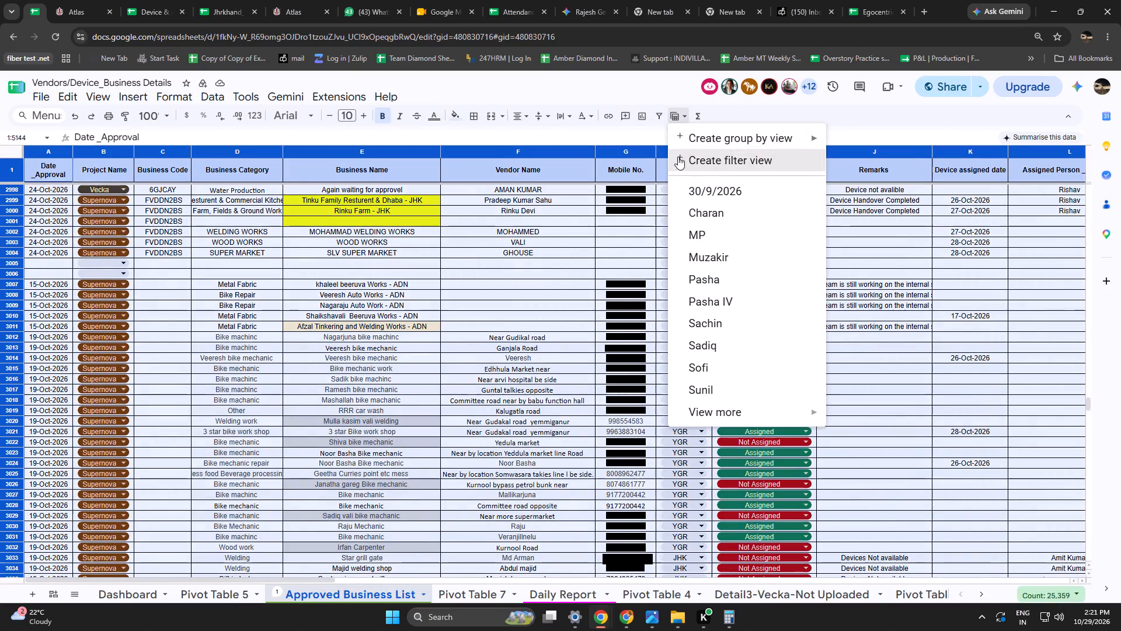
click(680, 160)
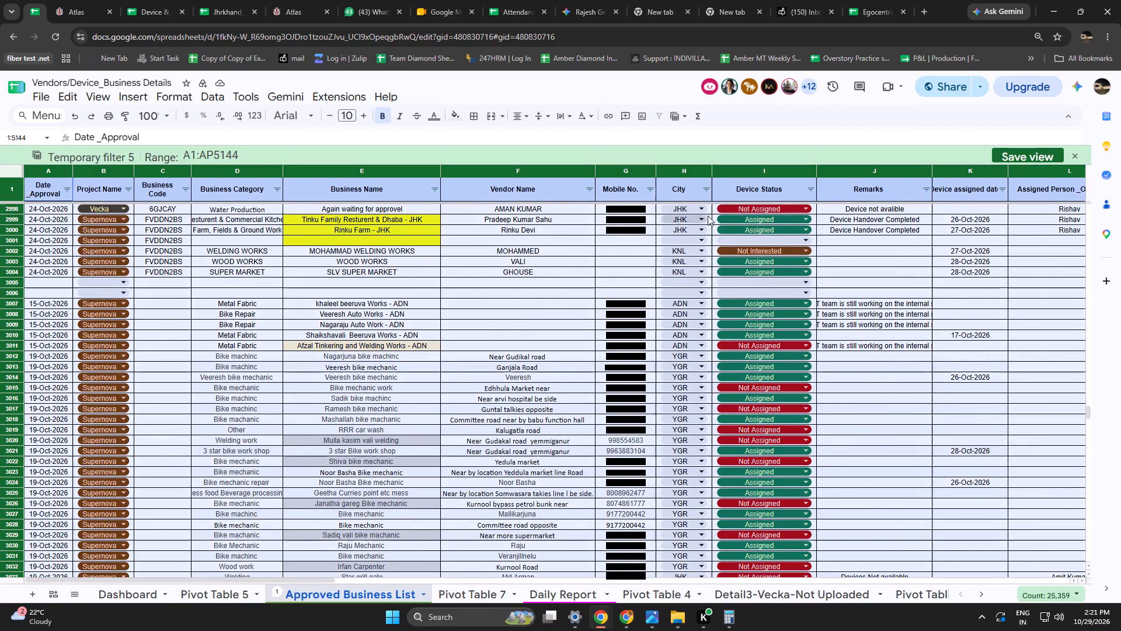
Filter the City column to show only JHK businesses.
click(704, 189)
click(582, 390)
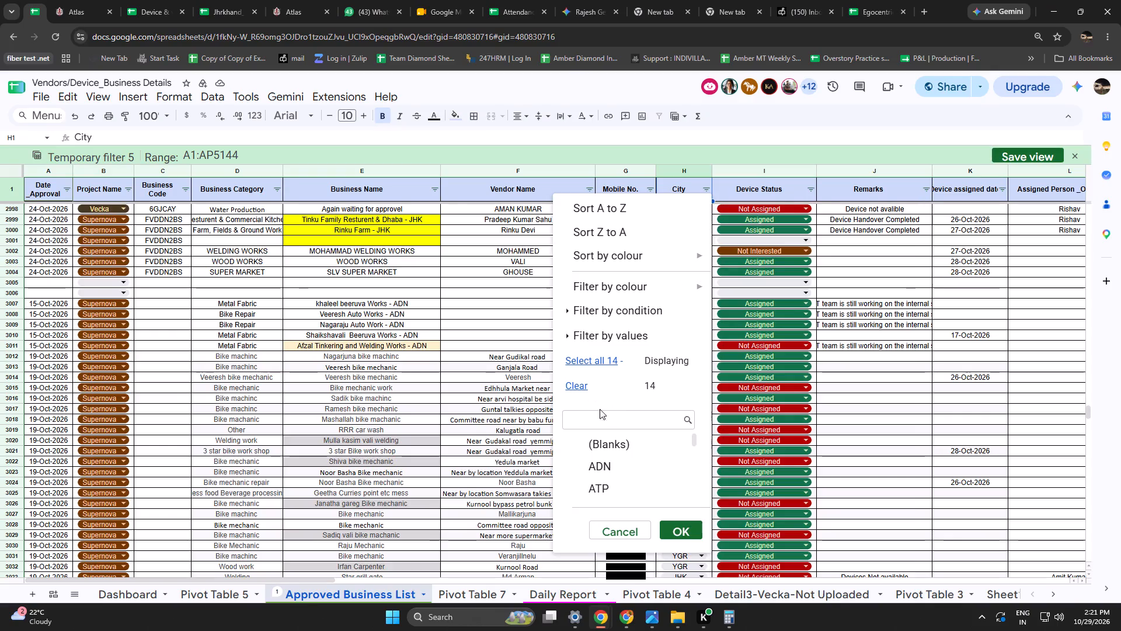
click(601, 414)
text(jhk)
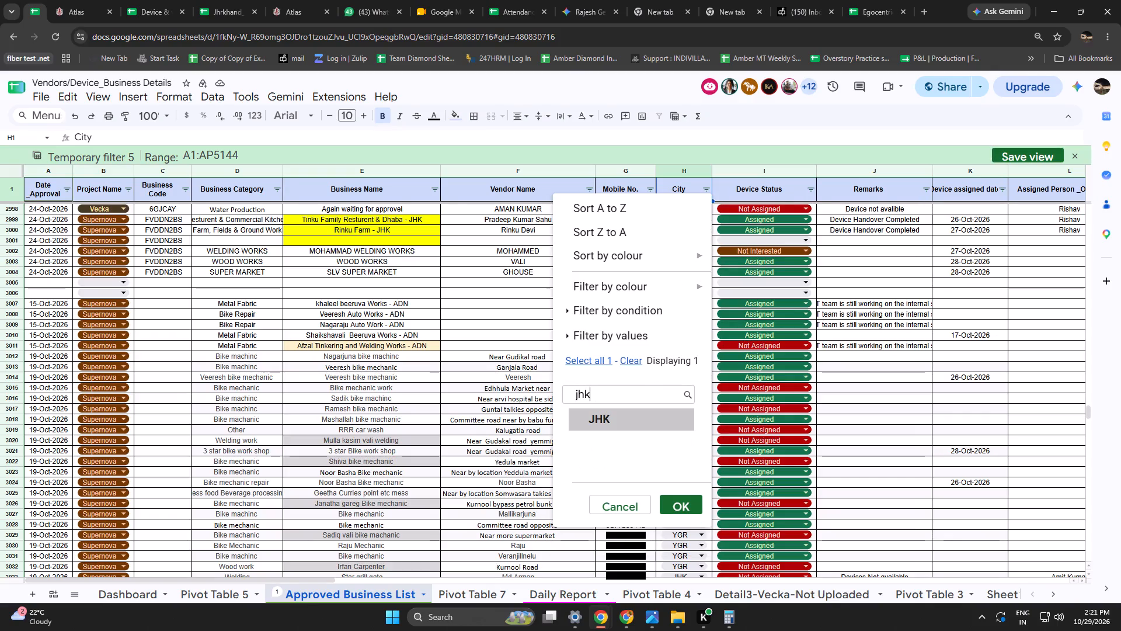
click(623, 416)
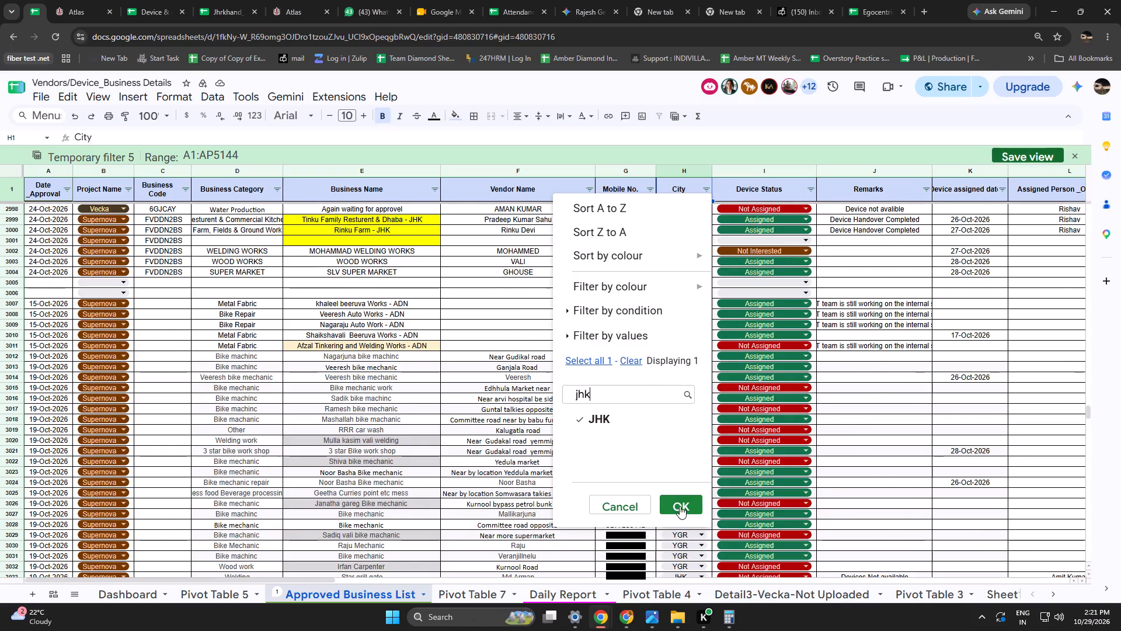
Apply the City column filter limited to JHK.
click(680, 506)
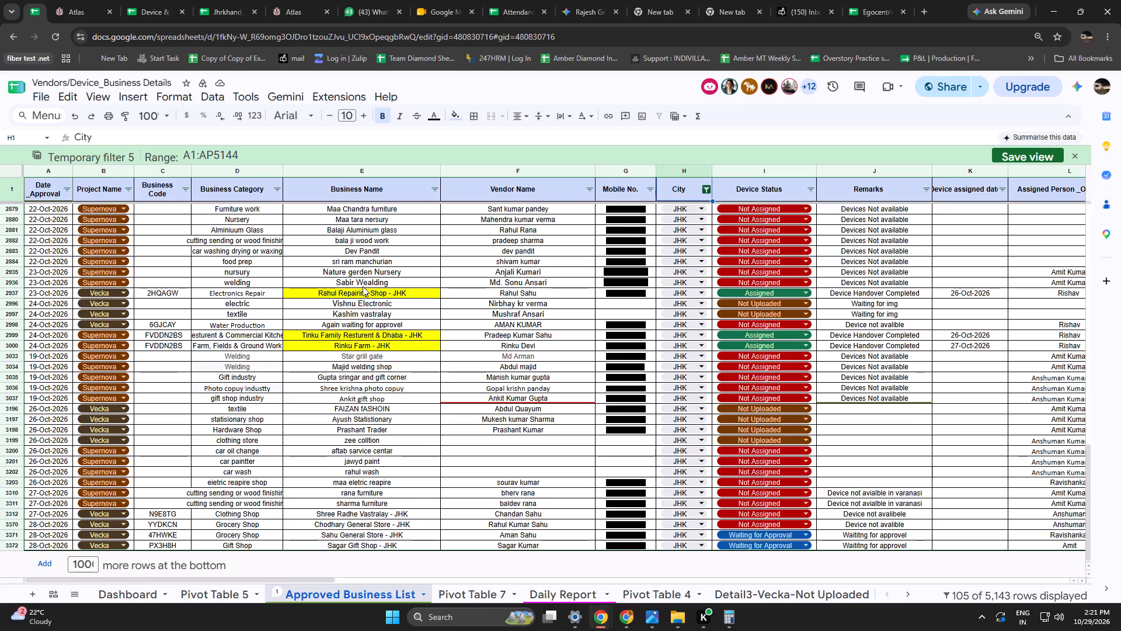
Filter the Device Status column to show only Assigned businesses.
scroll(489, 272, up, 3)
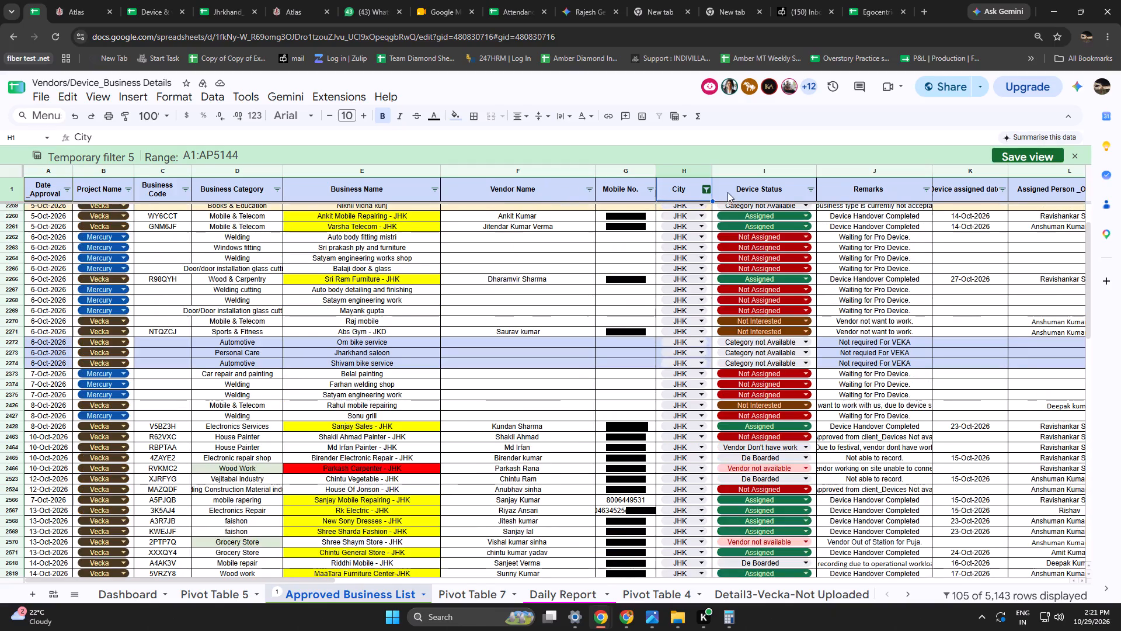
click(813, 189)
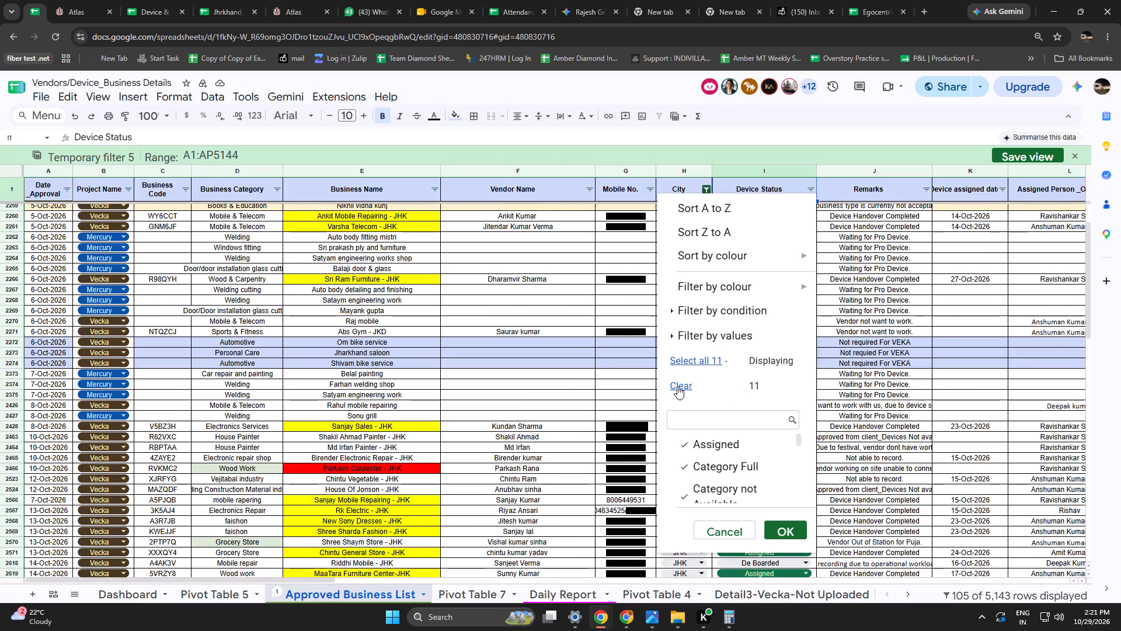
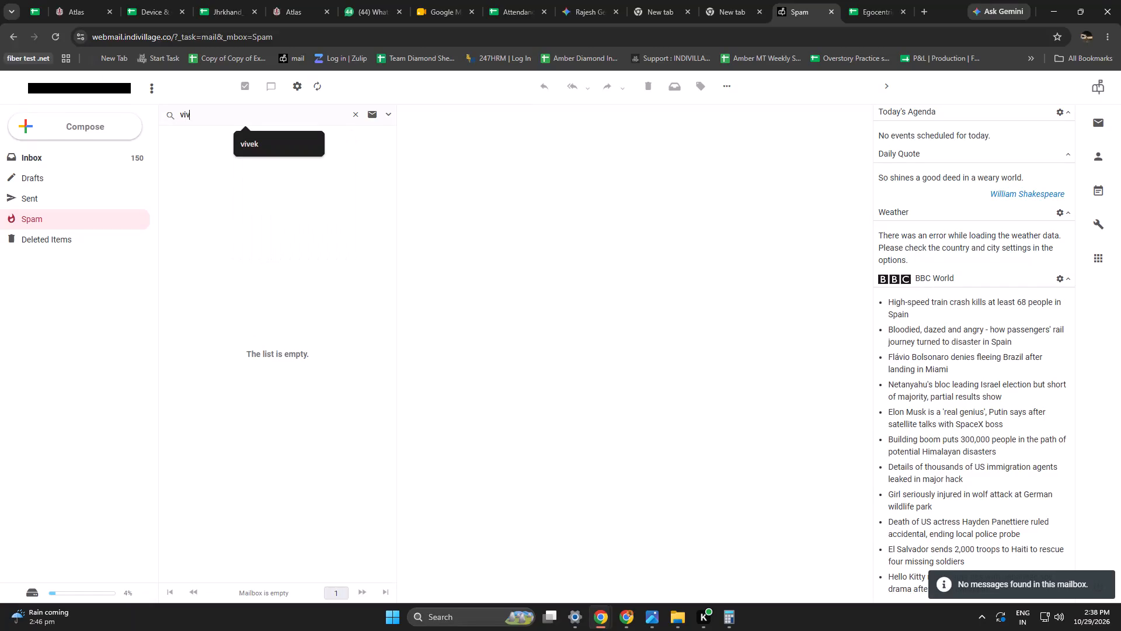
Search the Spam folder in webmail for "vivek" and refresh the message list.
text(ek)
key(Return)
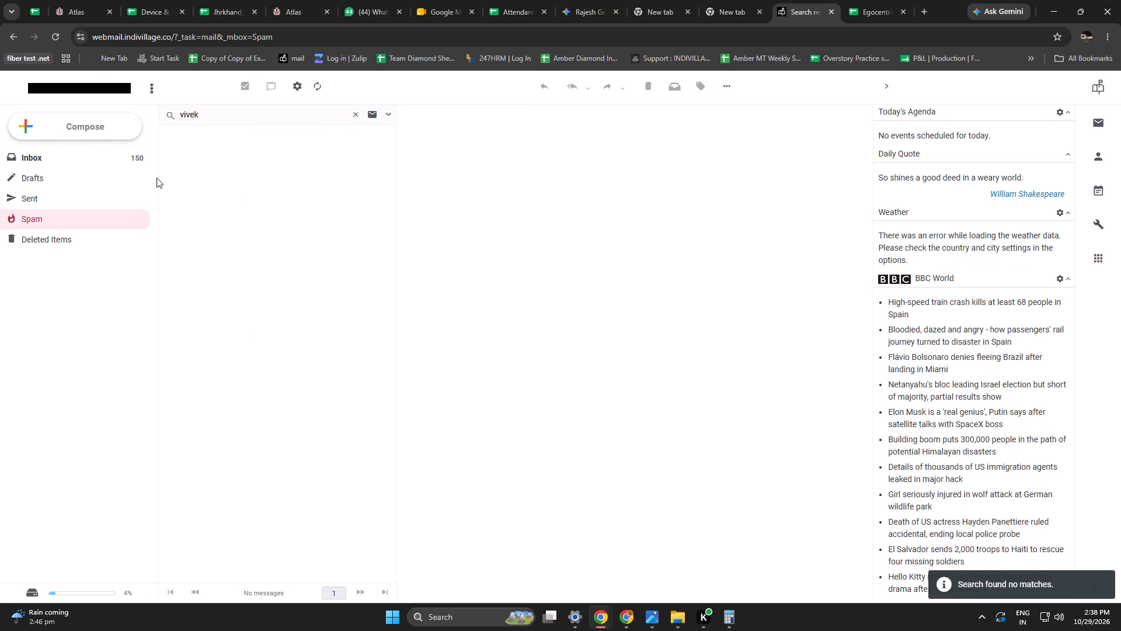
click(320, 93)
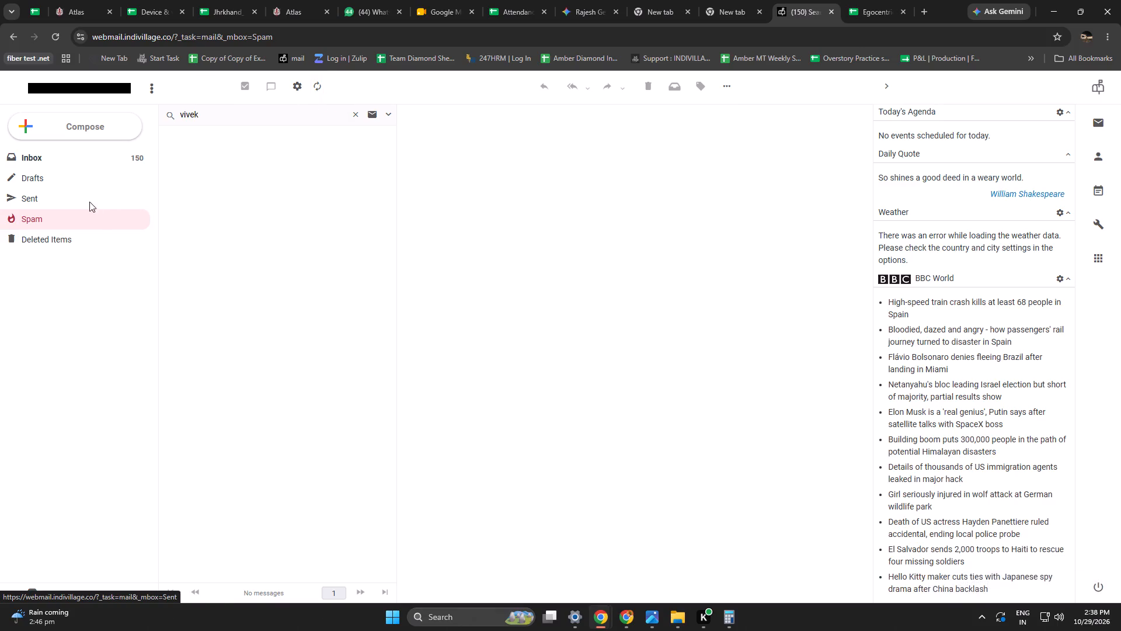
Search the Sent folder for messages matching "vivek".
click(68, 203)
click(219, 117)
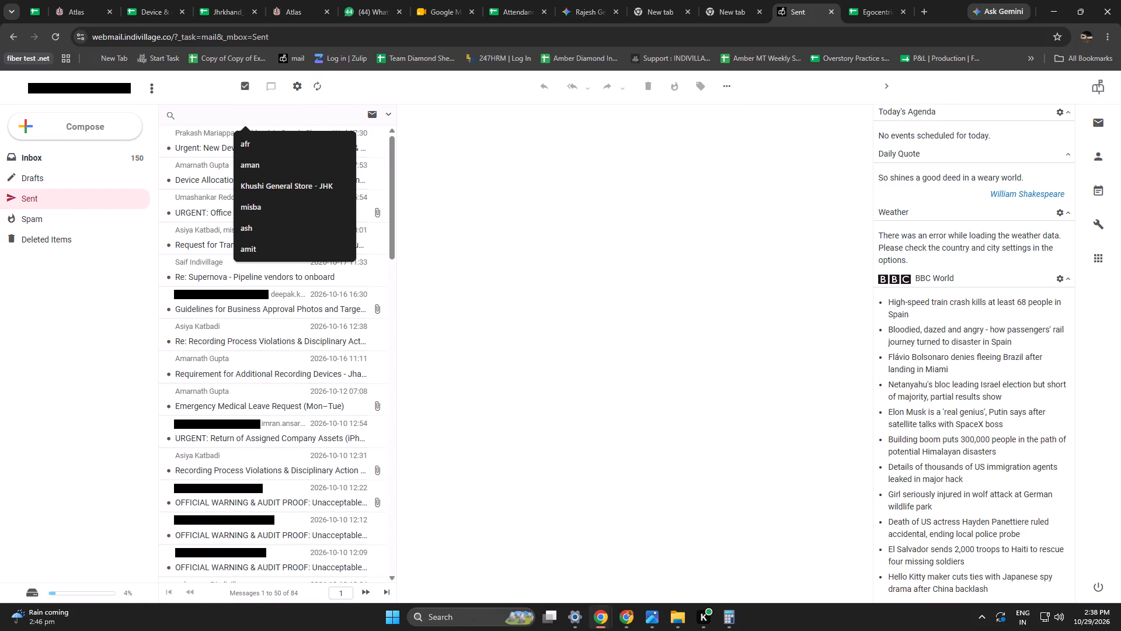
text(vi)
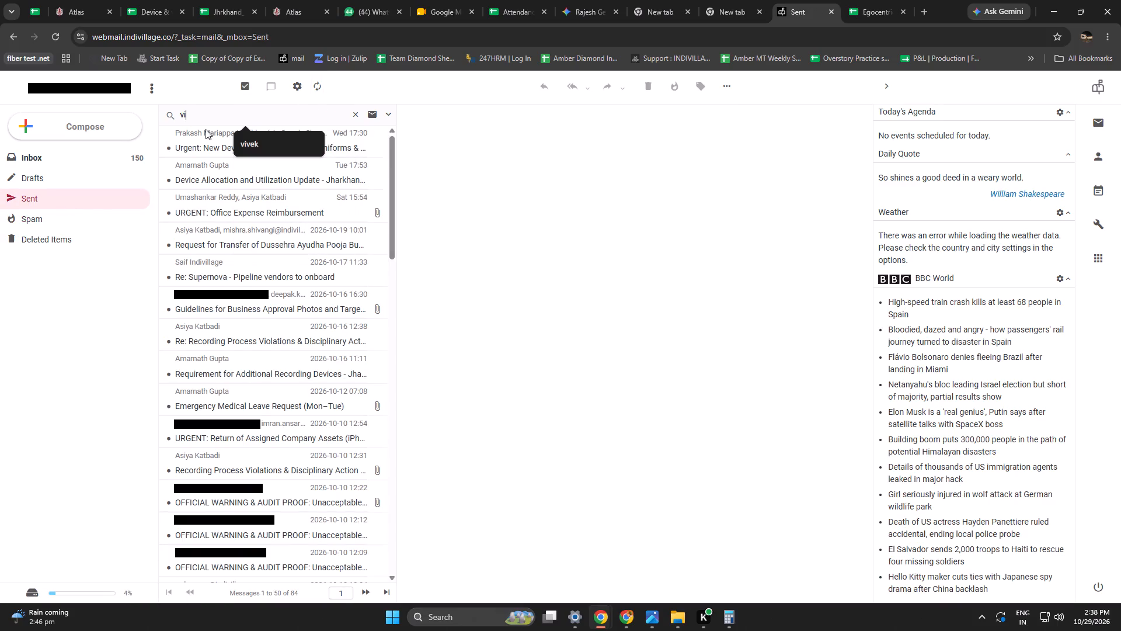
click(250, 142)
key(Return)
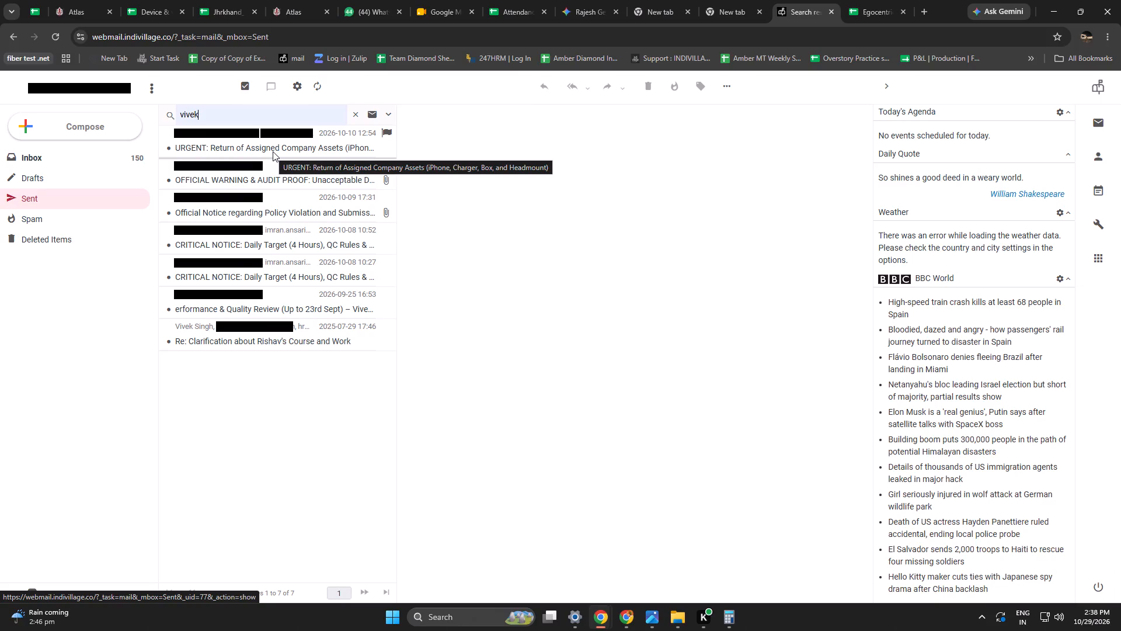
Review the sent Performance & Quality Review (Up to 23rd Sept) email and the reply about the course and work clarification.
click(220, 307)
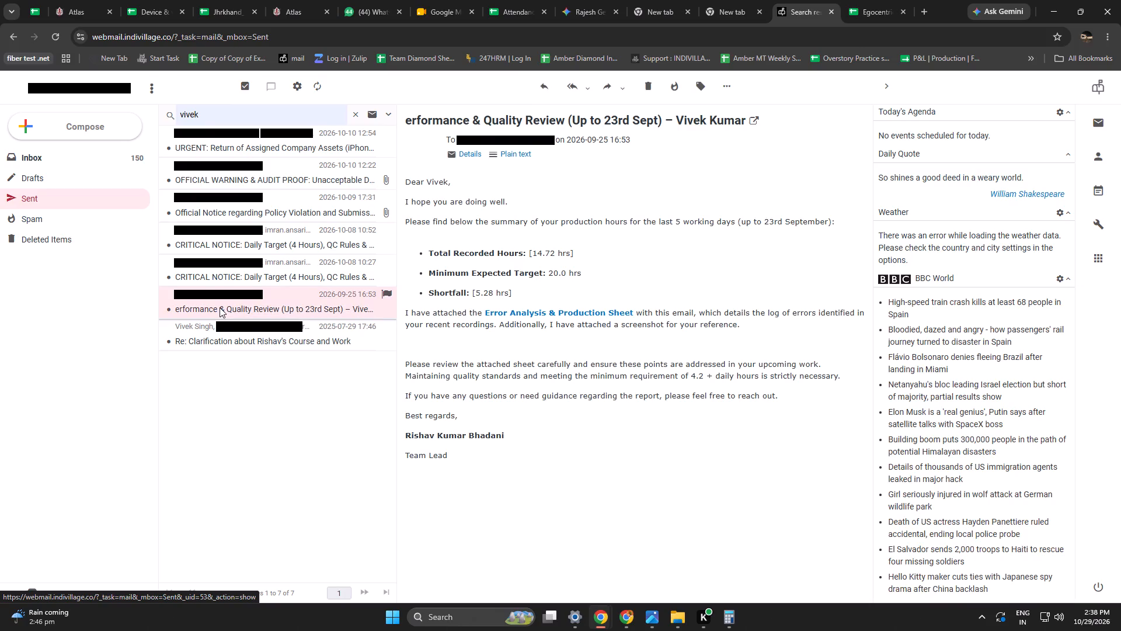
click(222, 332)
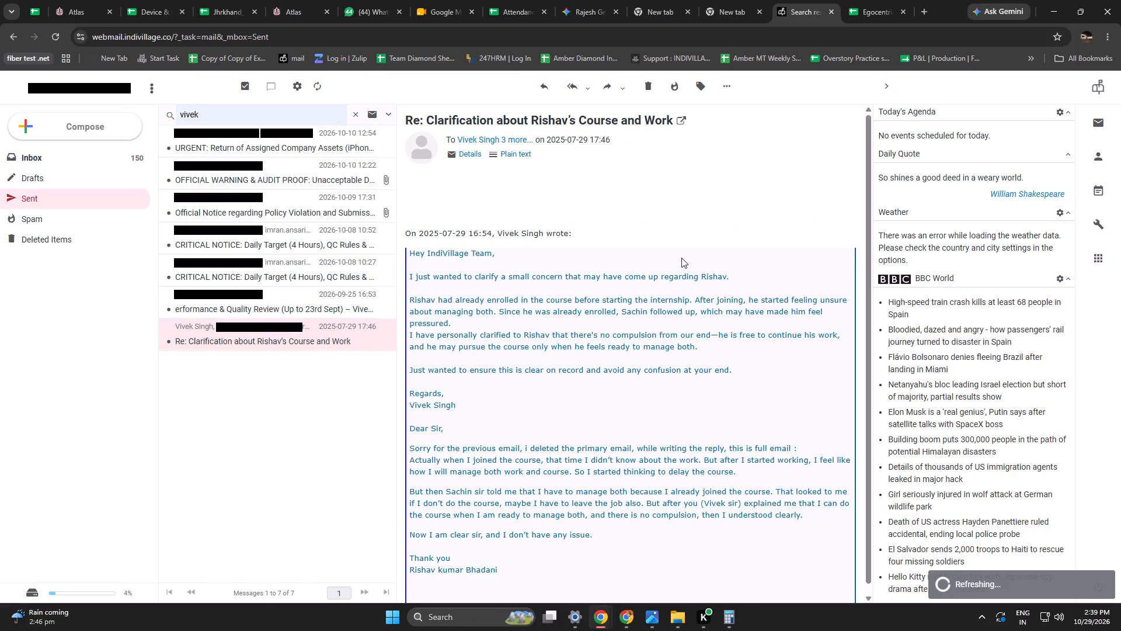
scroll(681, 260, down, 5)
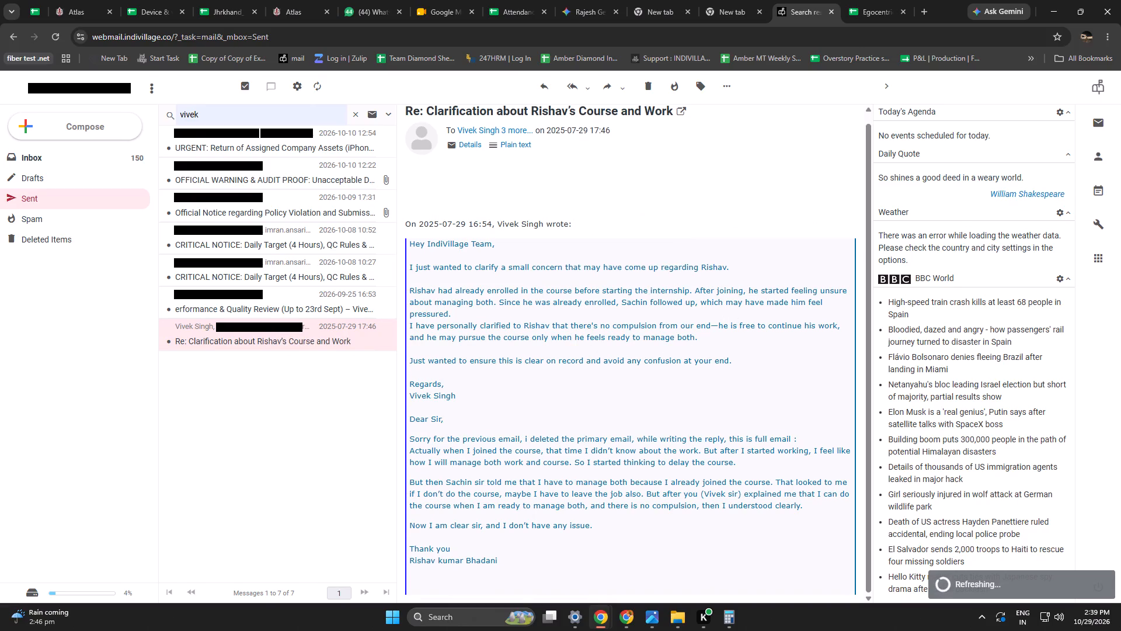
click(285, 307)
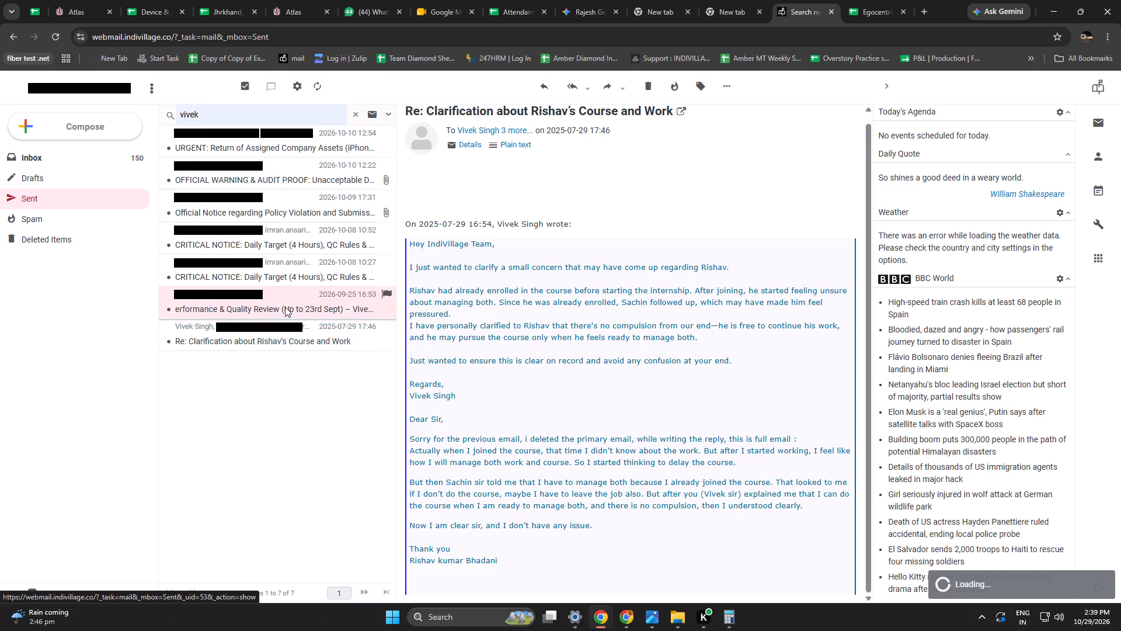
Review the two sent CRITICAL NOTICE emails of 2026-10-08 about the Mercury 2 daily target, QC rules and mandatory acknowledgment.
click(298, 242)
scroll(300, 242, up, 2)
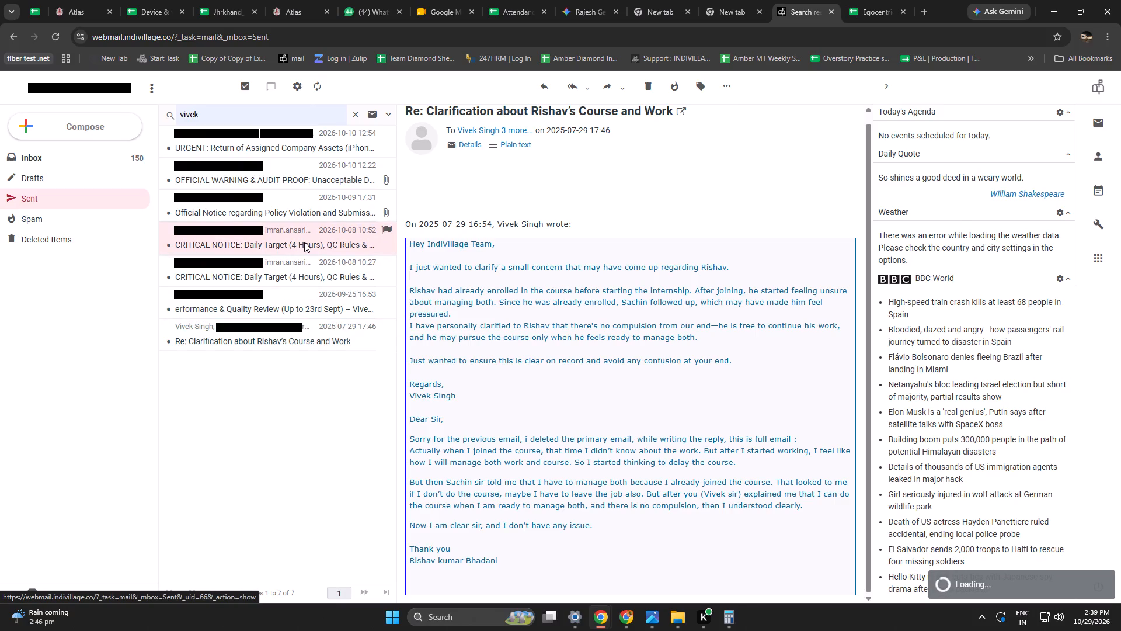
click(304, 242)
scroll(583, 242, up, 1)
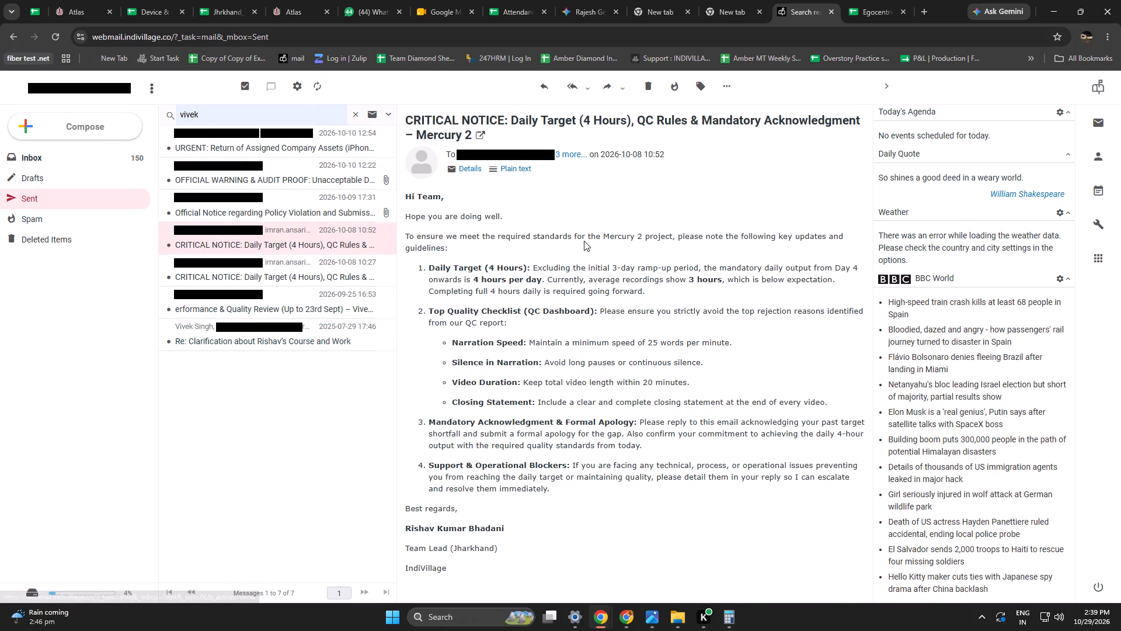
click(281, 202)
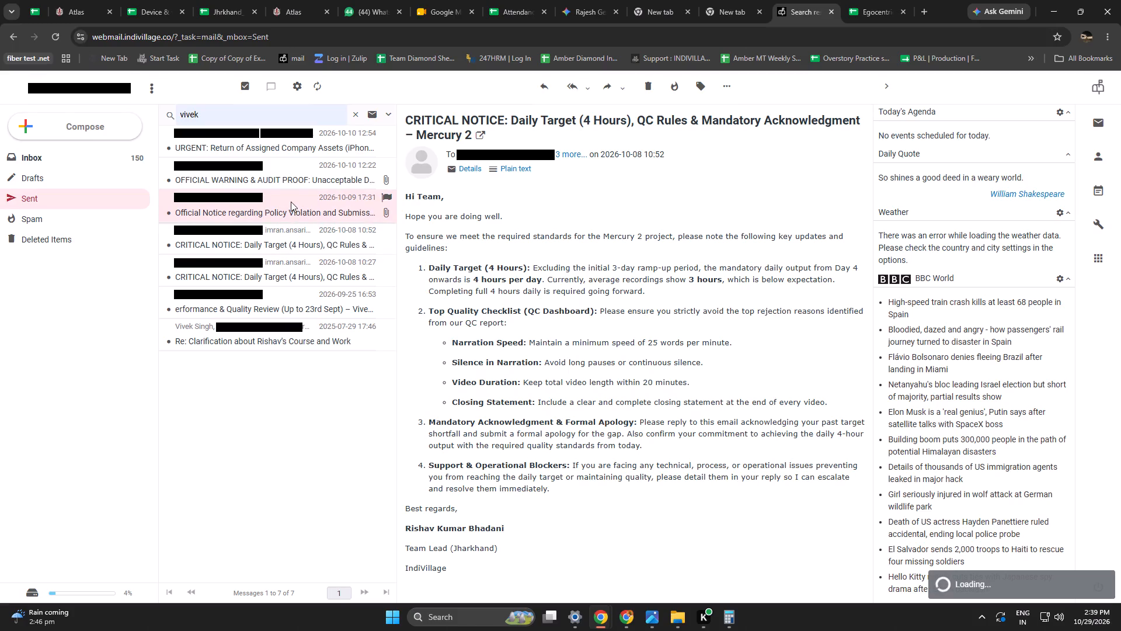
click(284, 243)
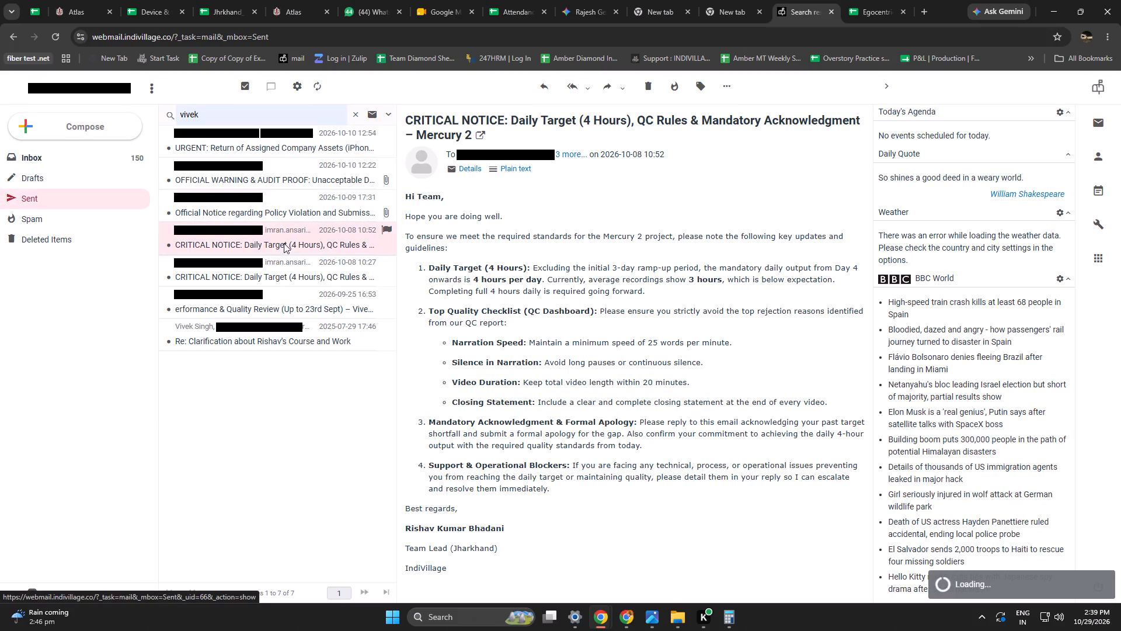
scroll(564, 258, down, 2)
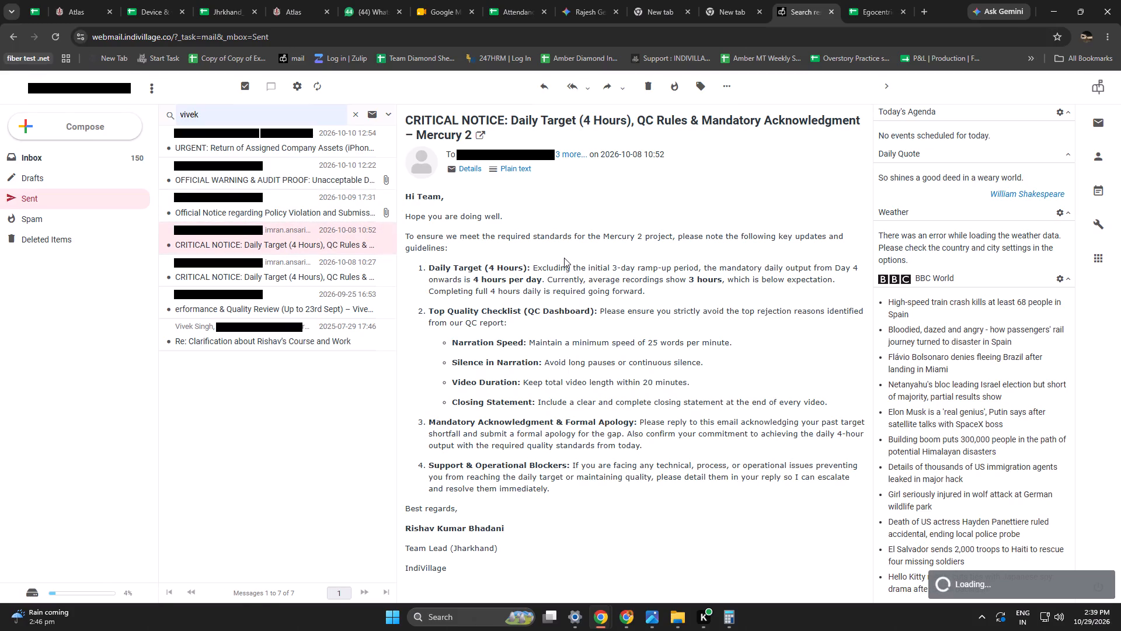
scroll(564, 258, down, 2)
scroll(564, 258, up, 4)
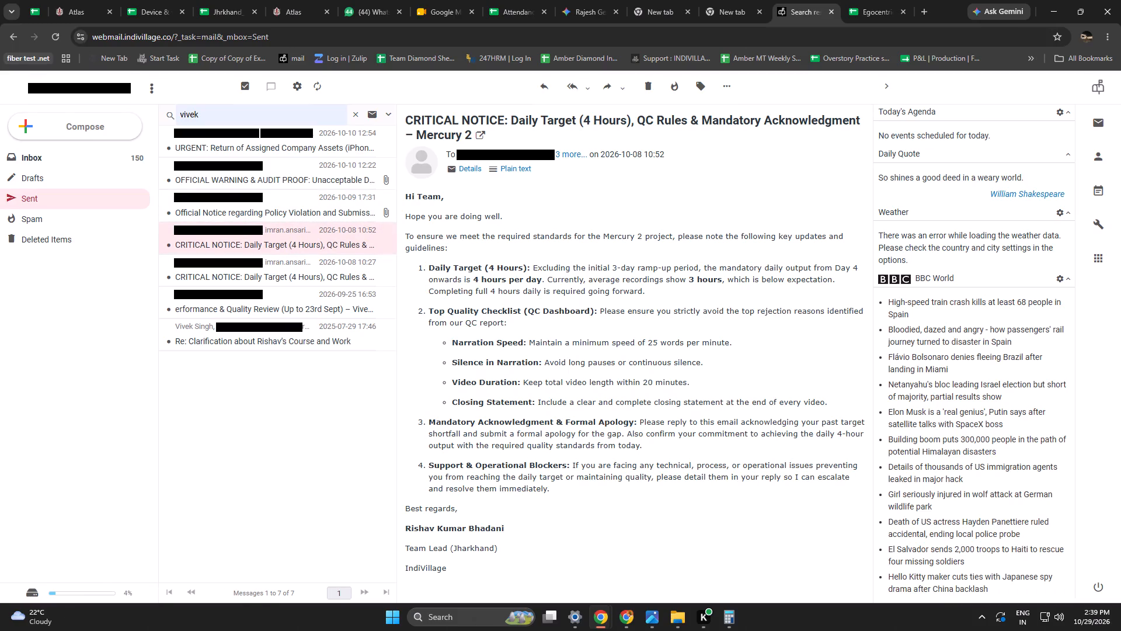
click(283, 269)
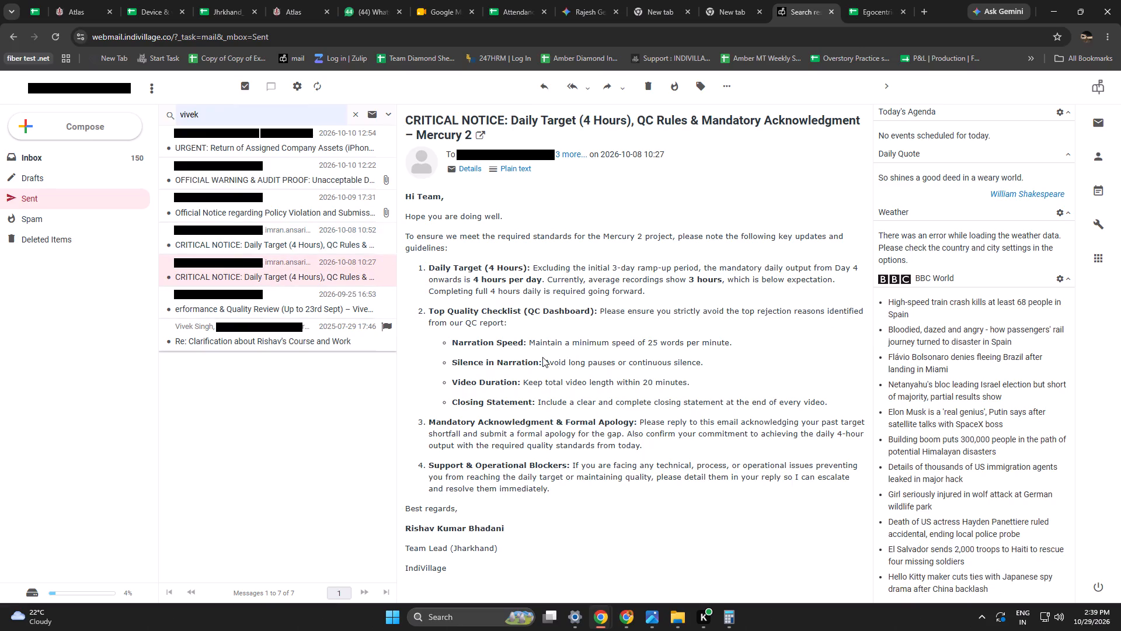
scroll(542, 357, down, 6)
scroll(820, 353, down, 4)
Open the sent OFFICIAL WARNING & AUDIT PROOF email dated 2026-10-10.
click(242, 180)
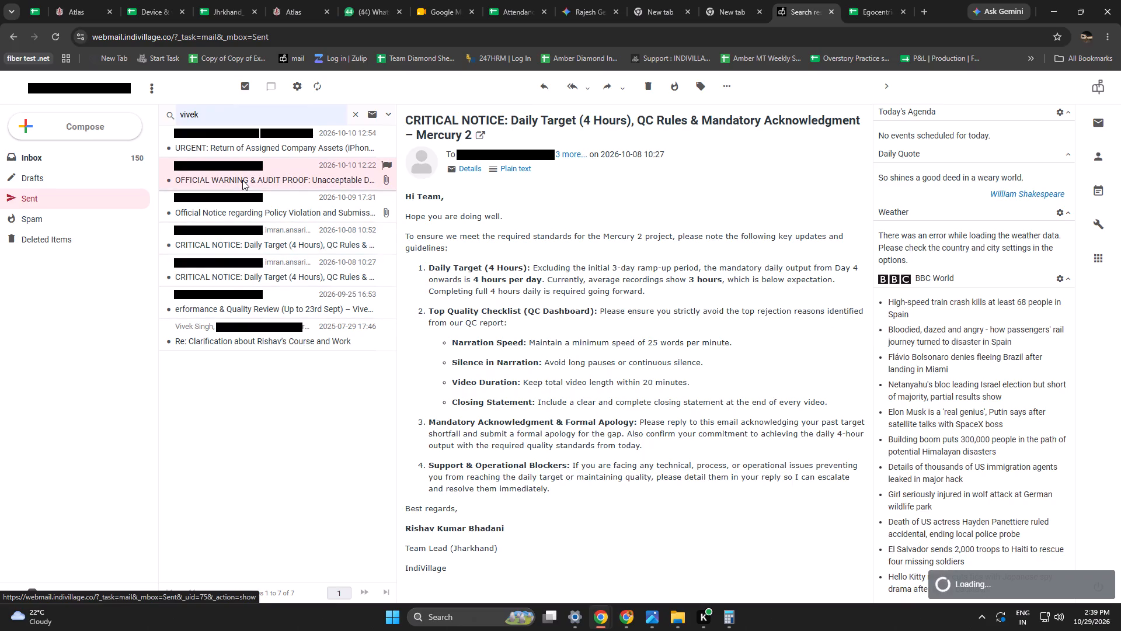